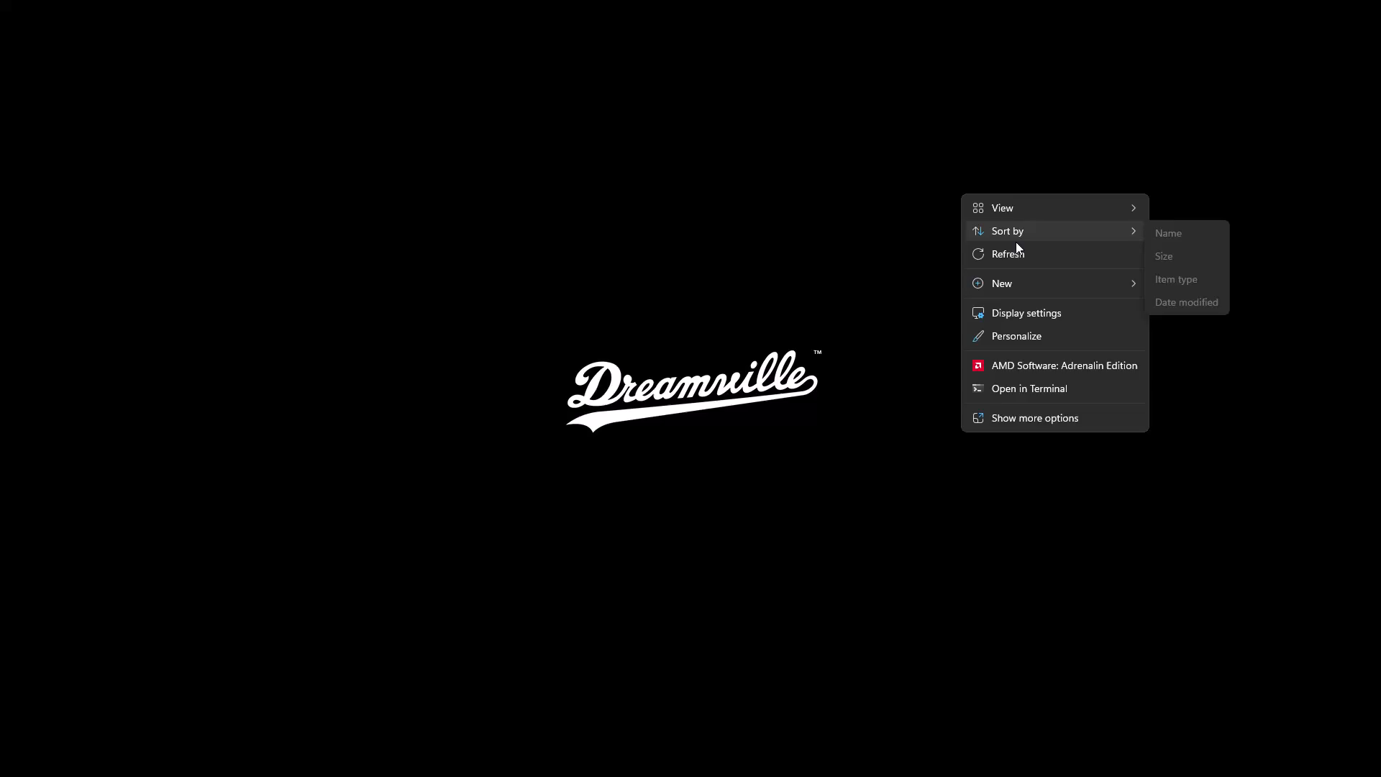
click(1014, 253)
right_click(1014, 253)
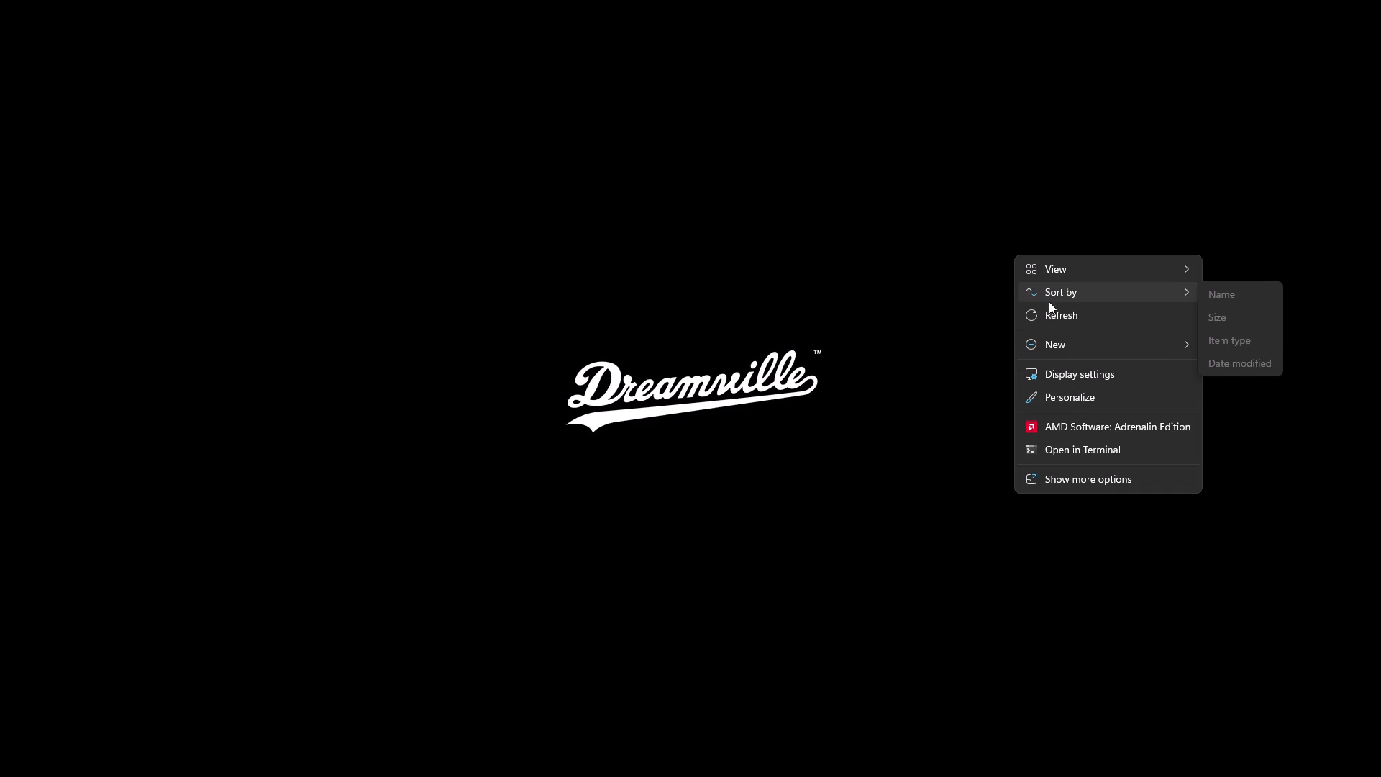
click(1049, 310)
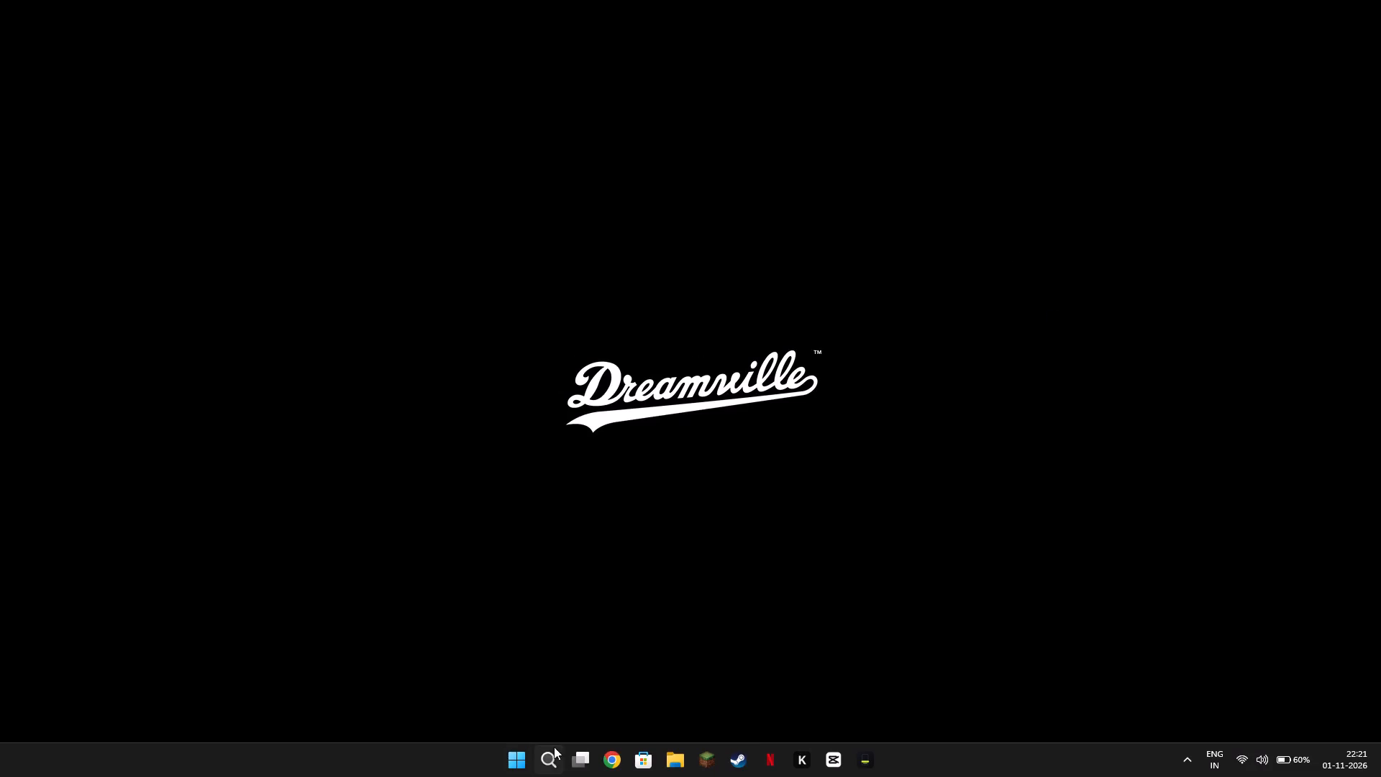
Launch Google Chrome and go to the Whop home page at whop.com/home.
click(614, 776)
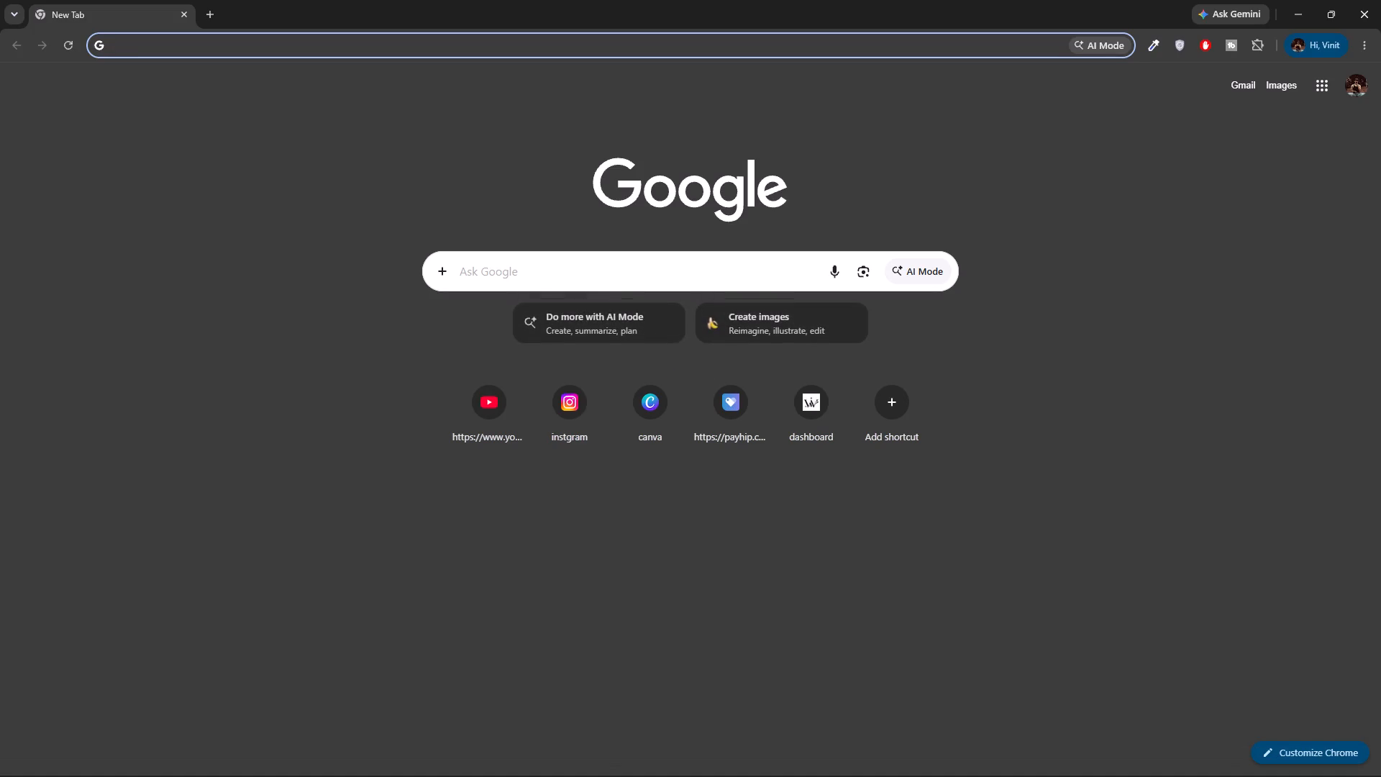
text(who)
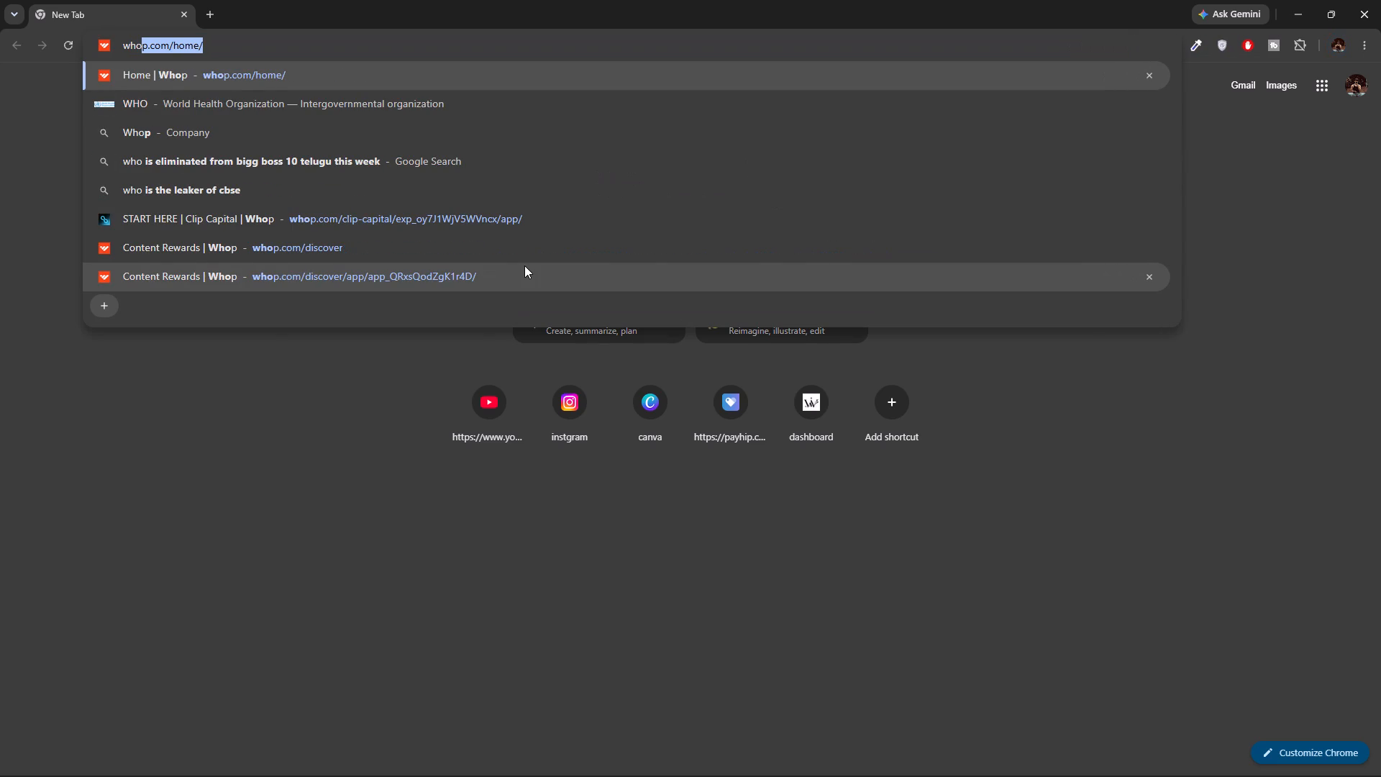
key(Return)
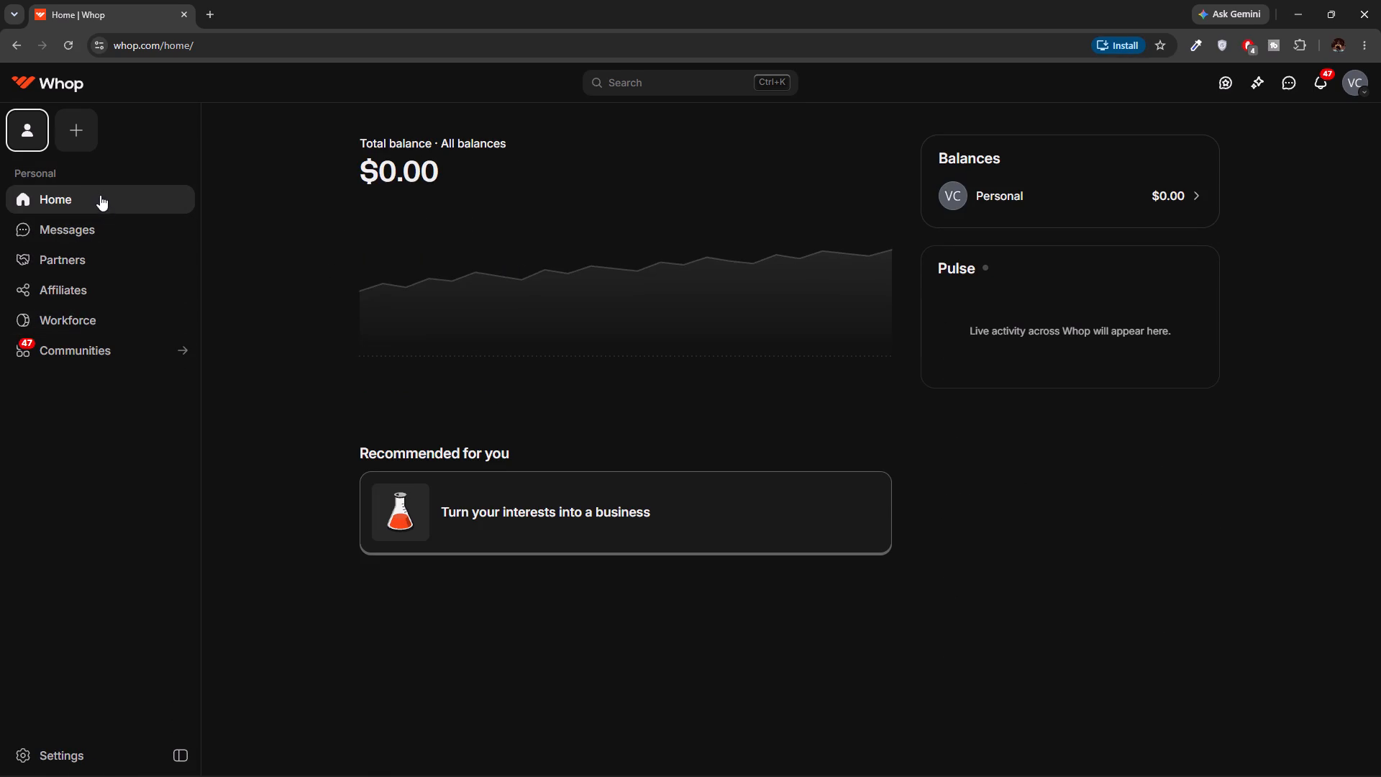
Go to Whop's communities, view the Clip Capital home page, and open the Content Rewards community.
click(88, 355)
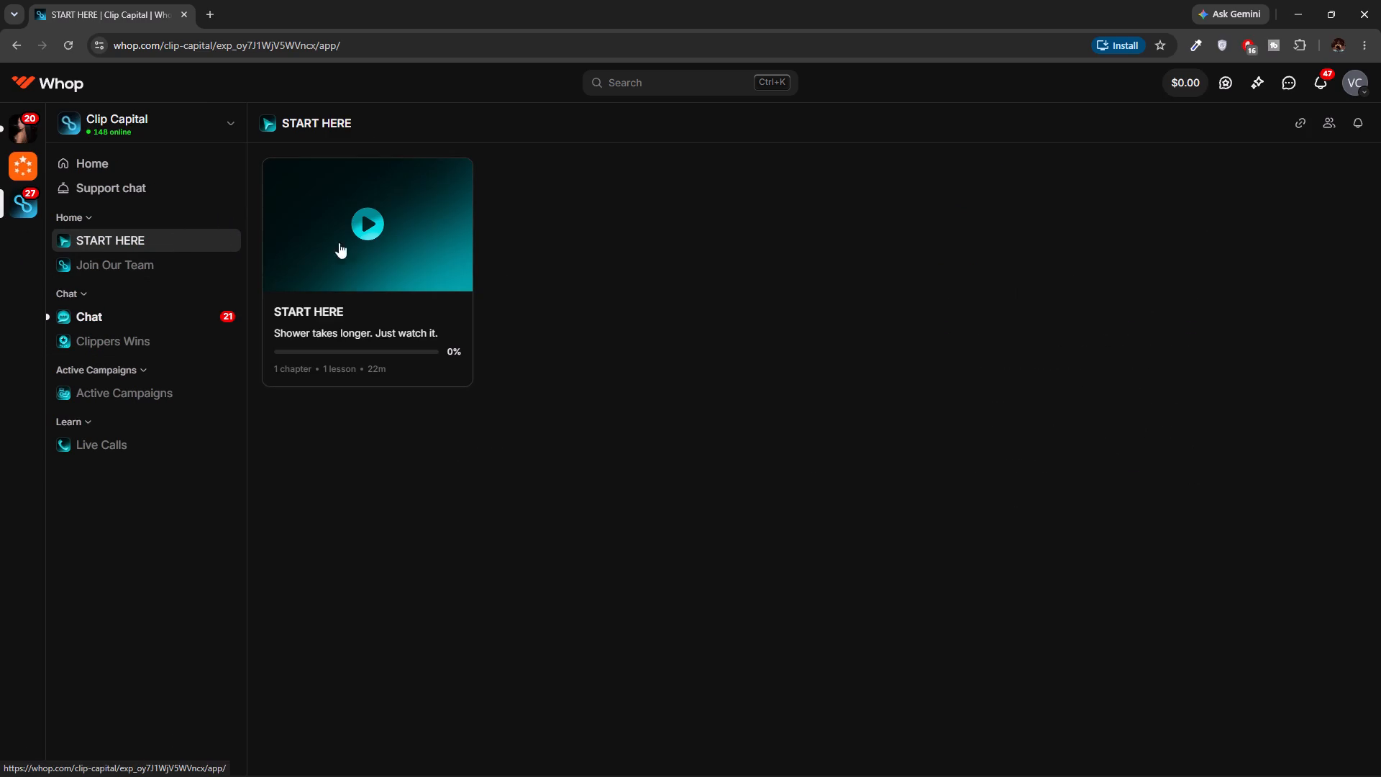
click(147, 156)
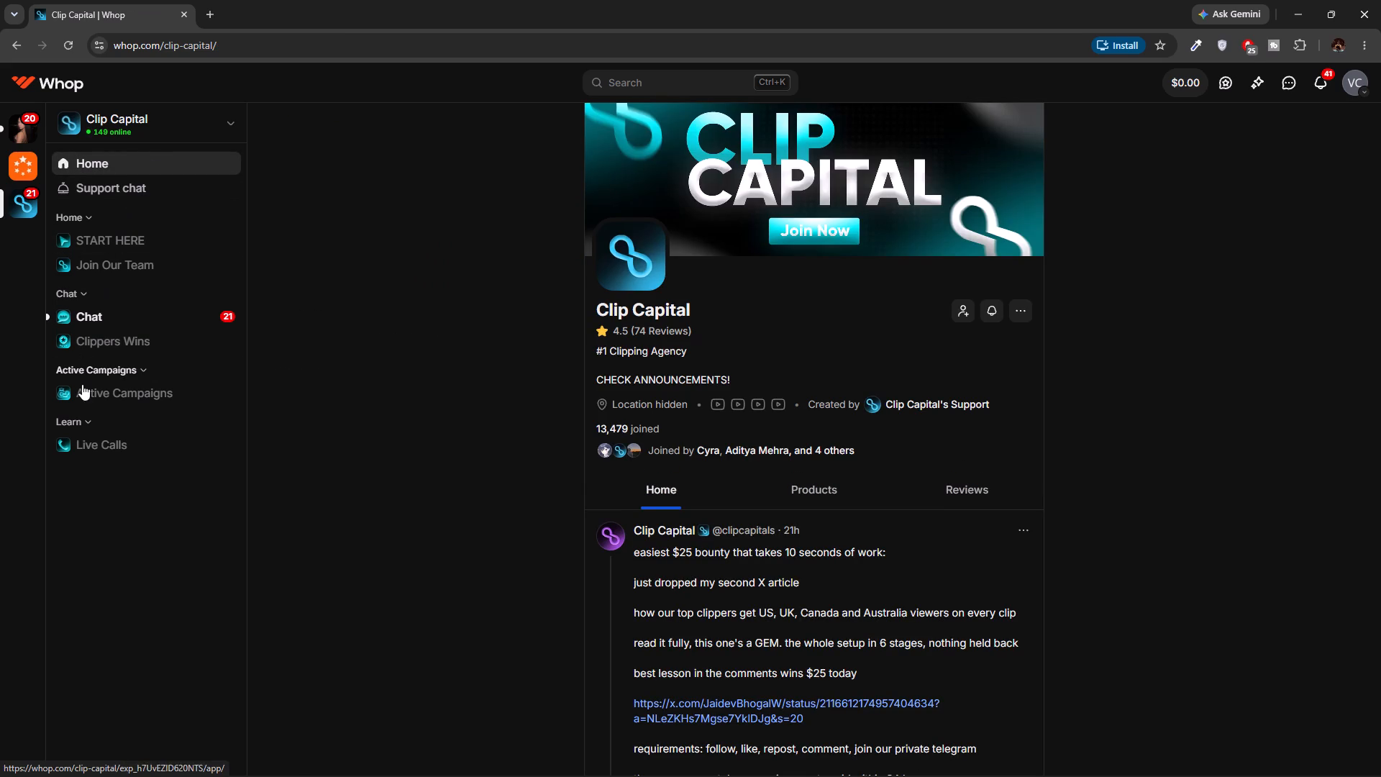
click(24, 174)
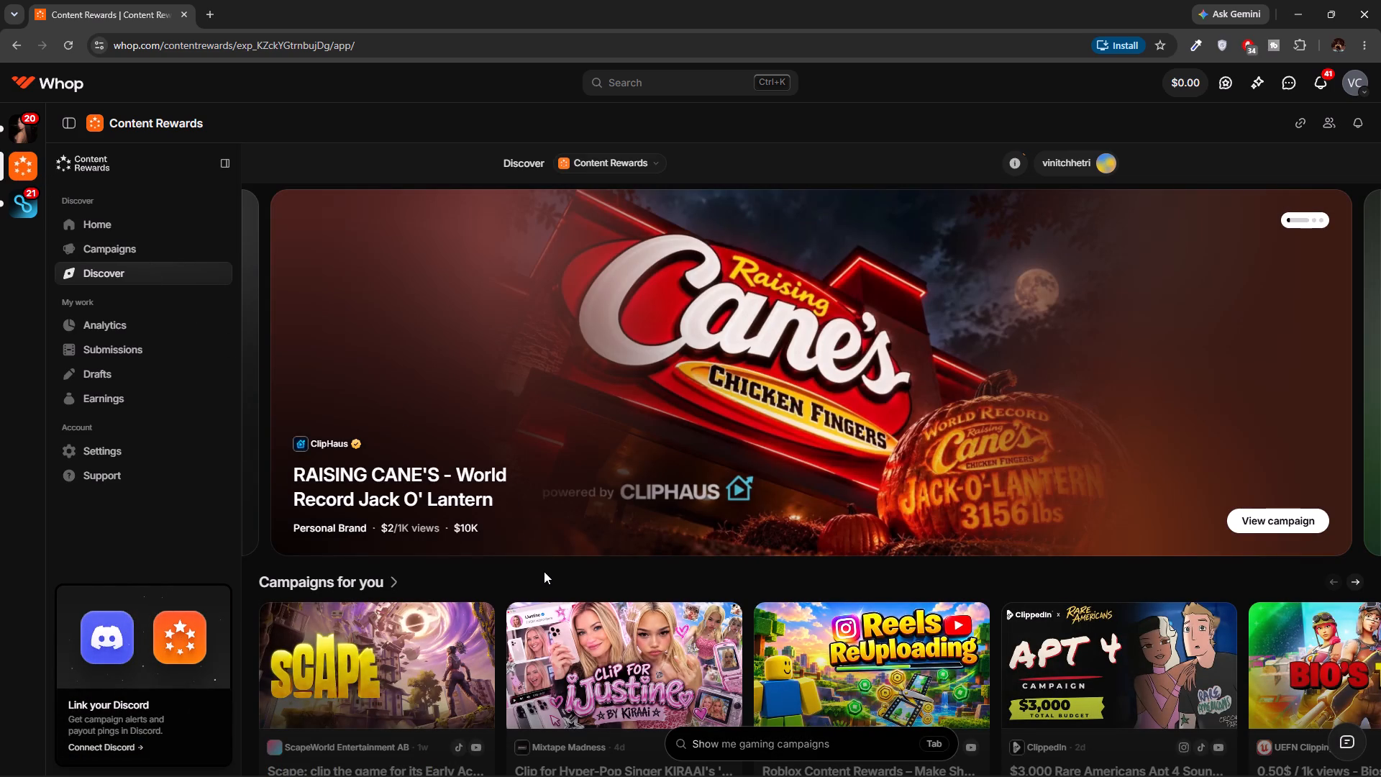
Browse the Content Rewards Discover page, examining the recommended campaigns, top clips and trending campaigns.
scroll(544, 571, down, 4)
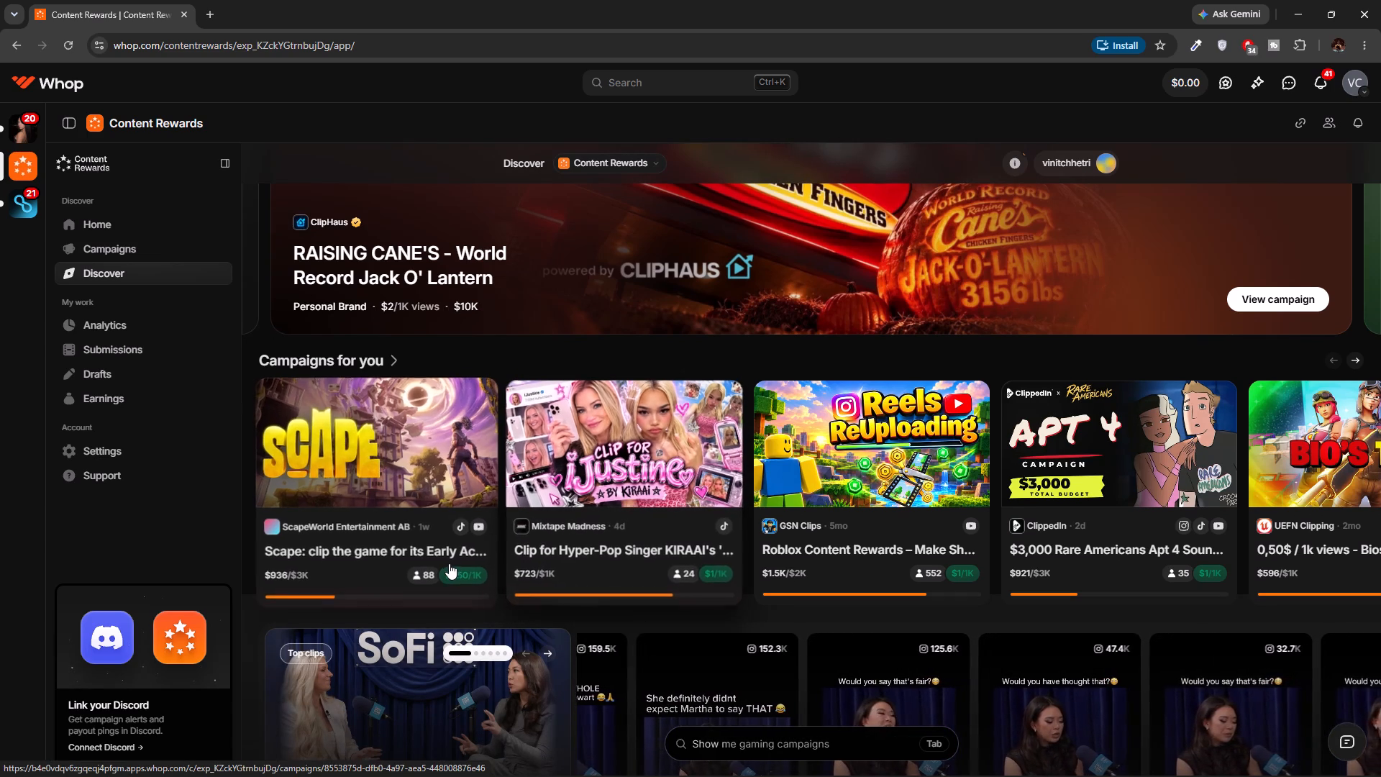
scroll(447, 564, down, 1)
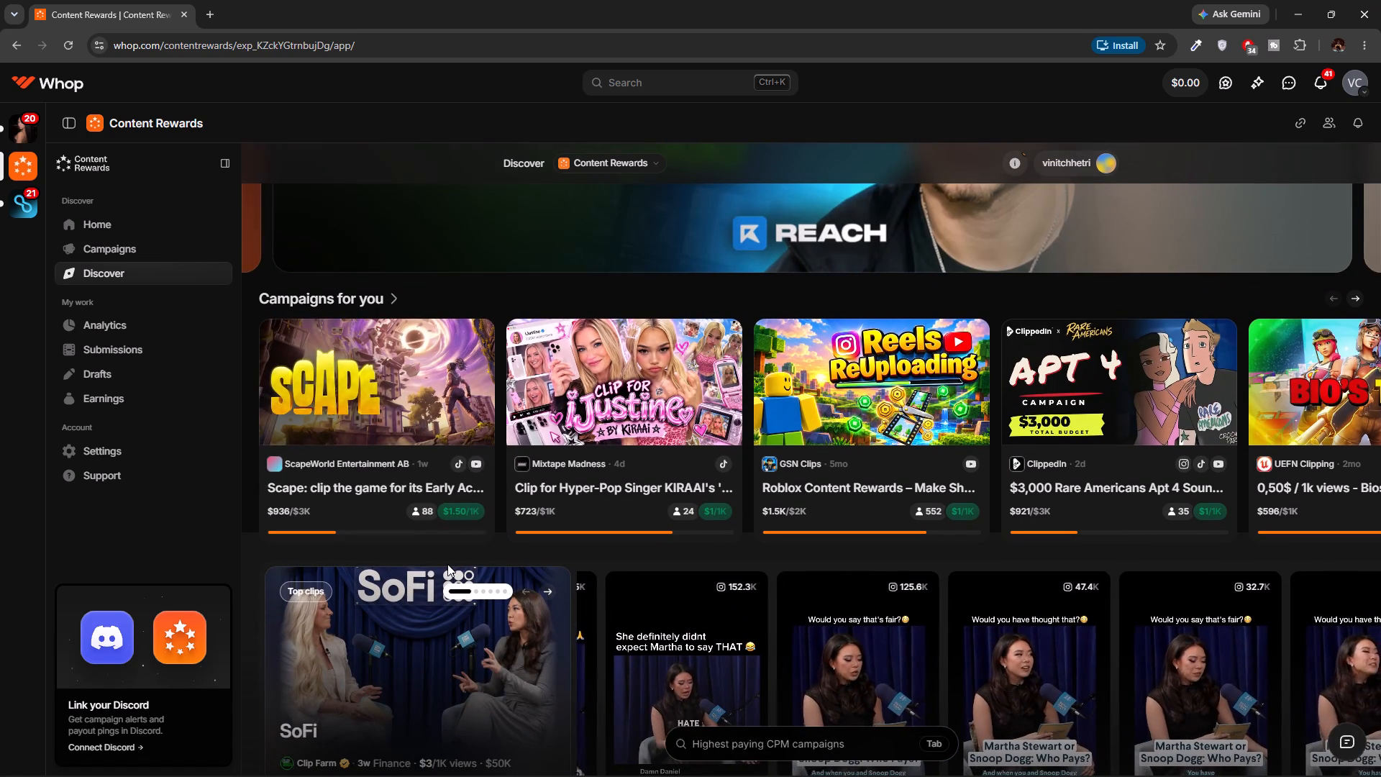
scroll(447, 564, down, 2)
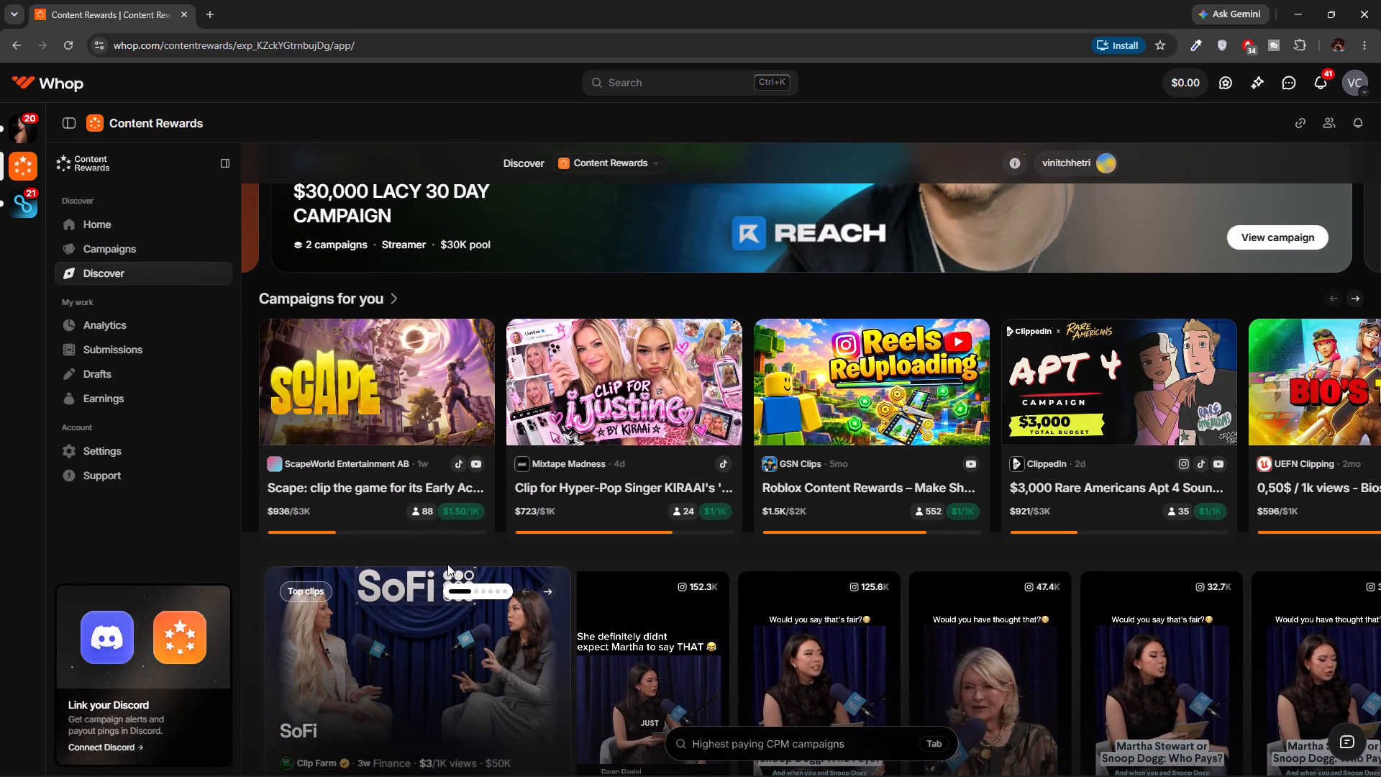
scroll(447, 564, down, 2)
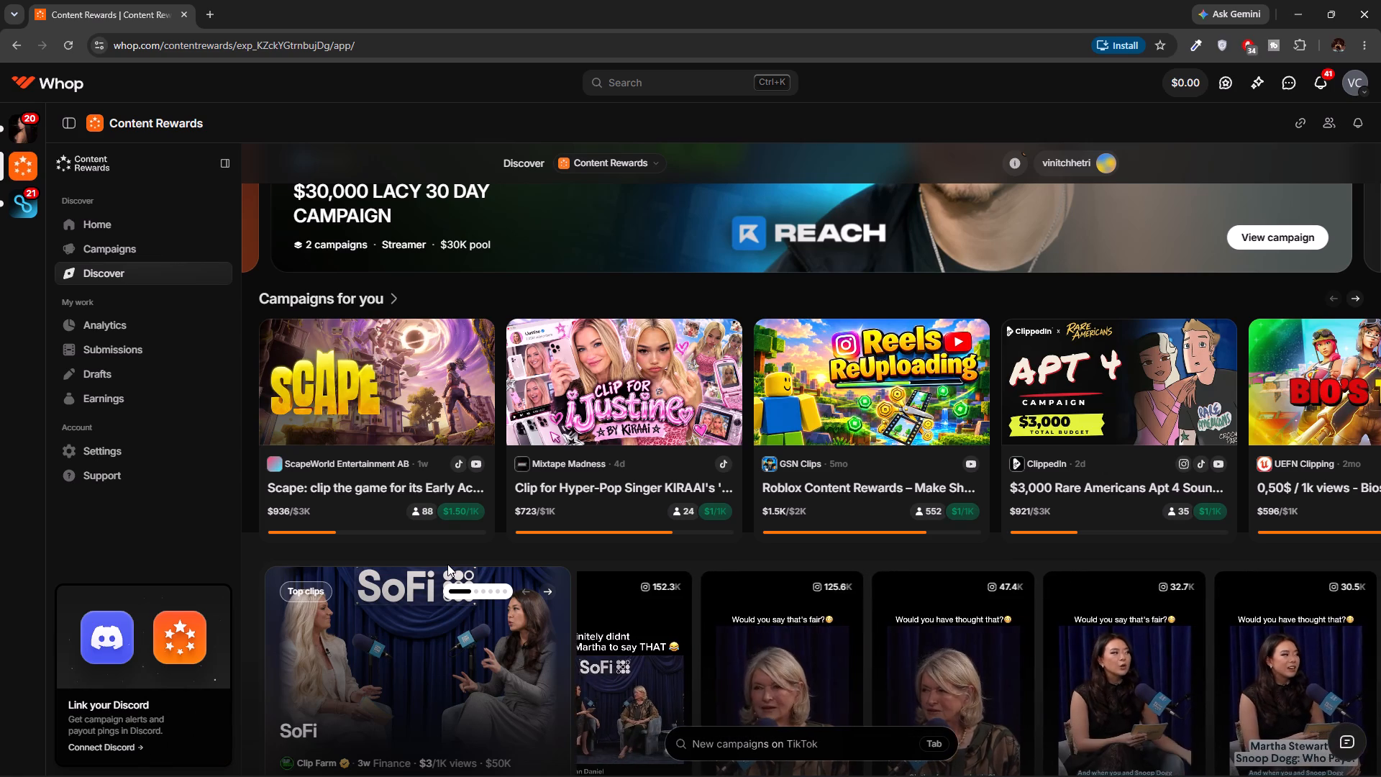
scroll(447, 564, down, 2)
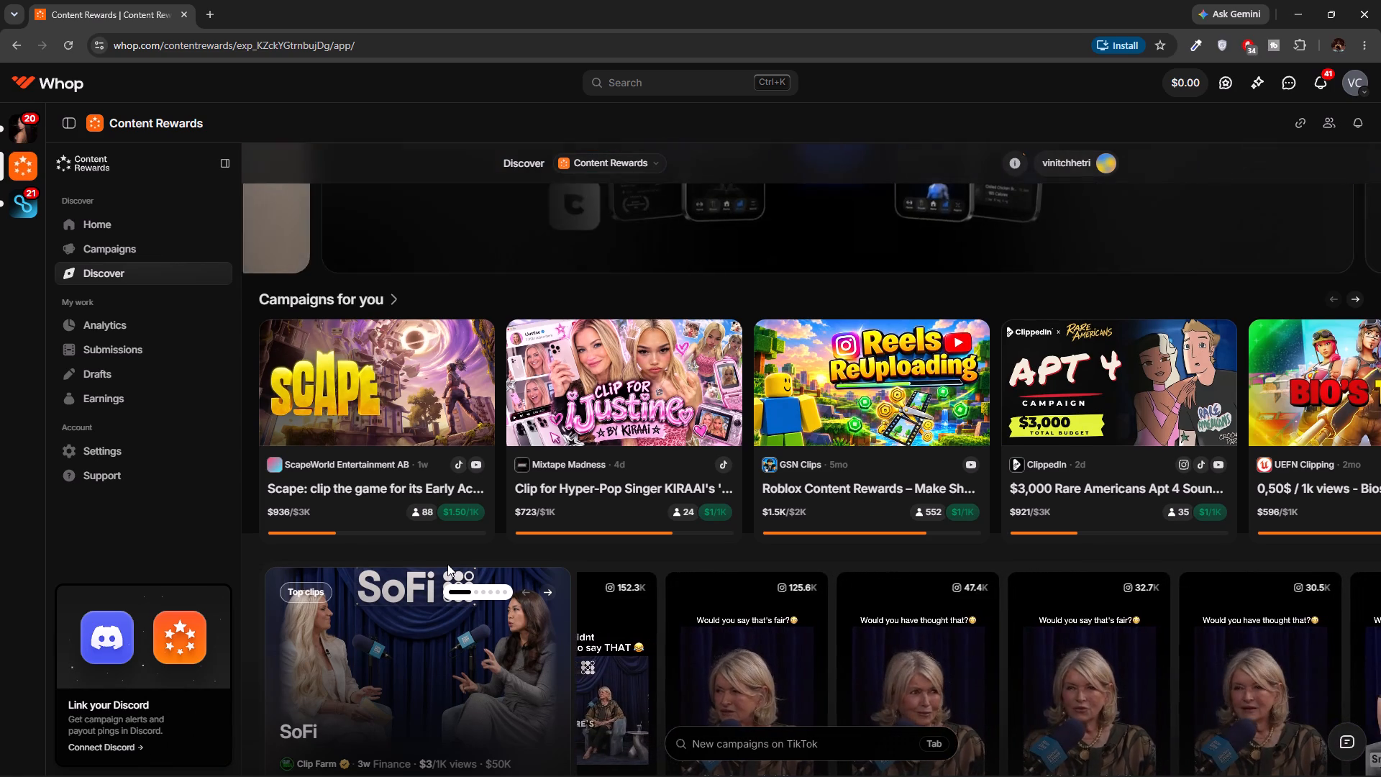
scroll(447, 564, down, 3)
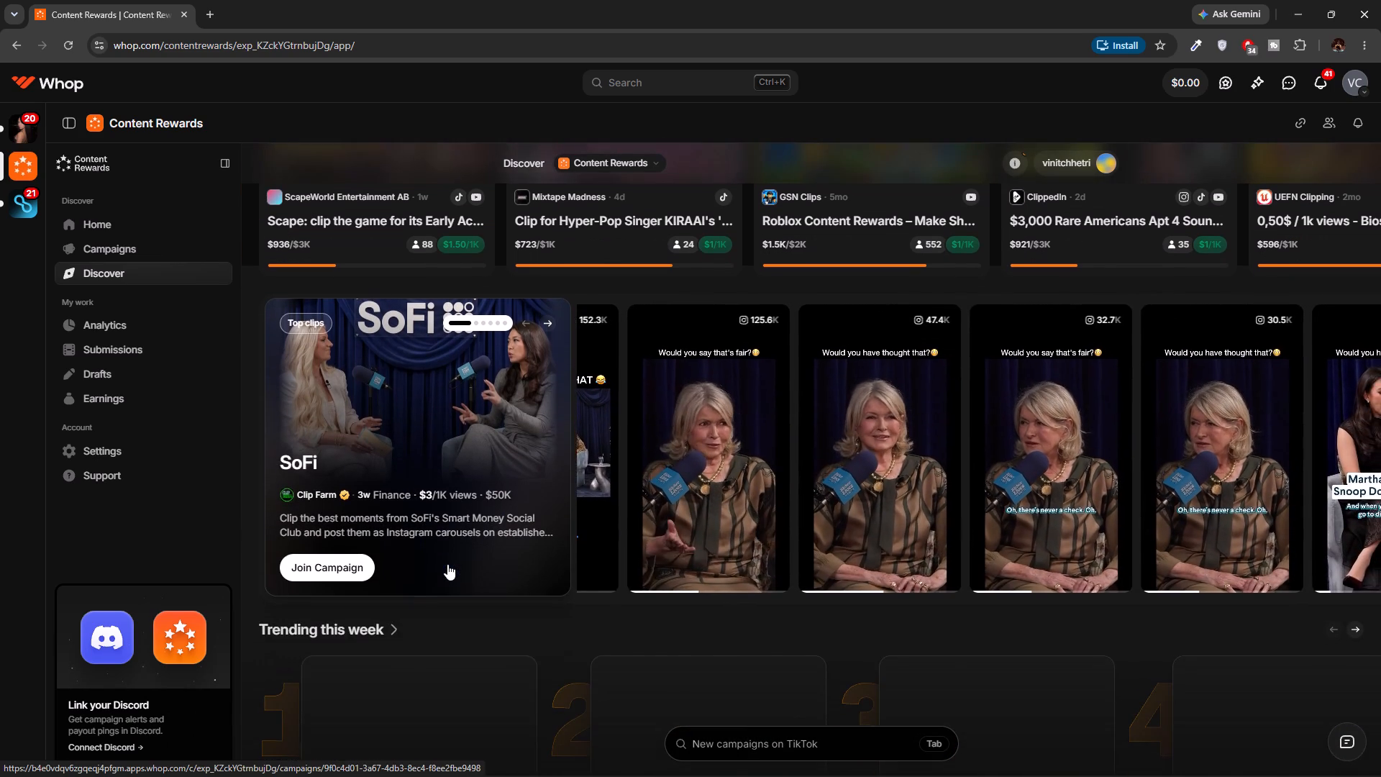
scroll(447, 564, down, 3)
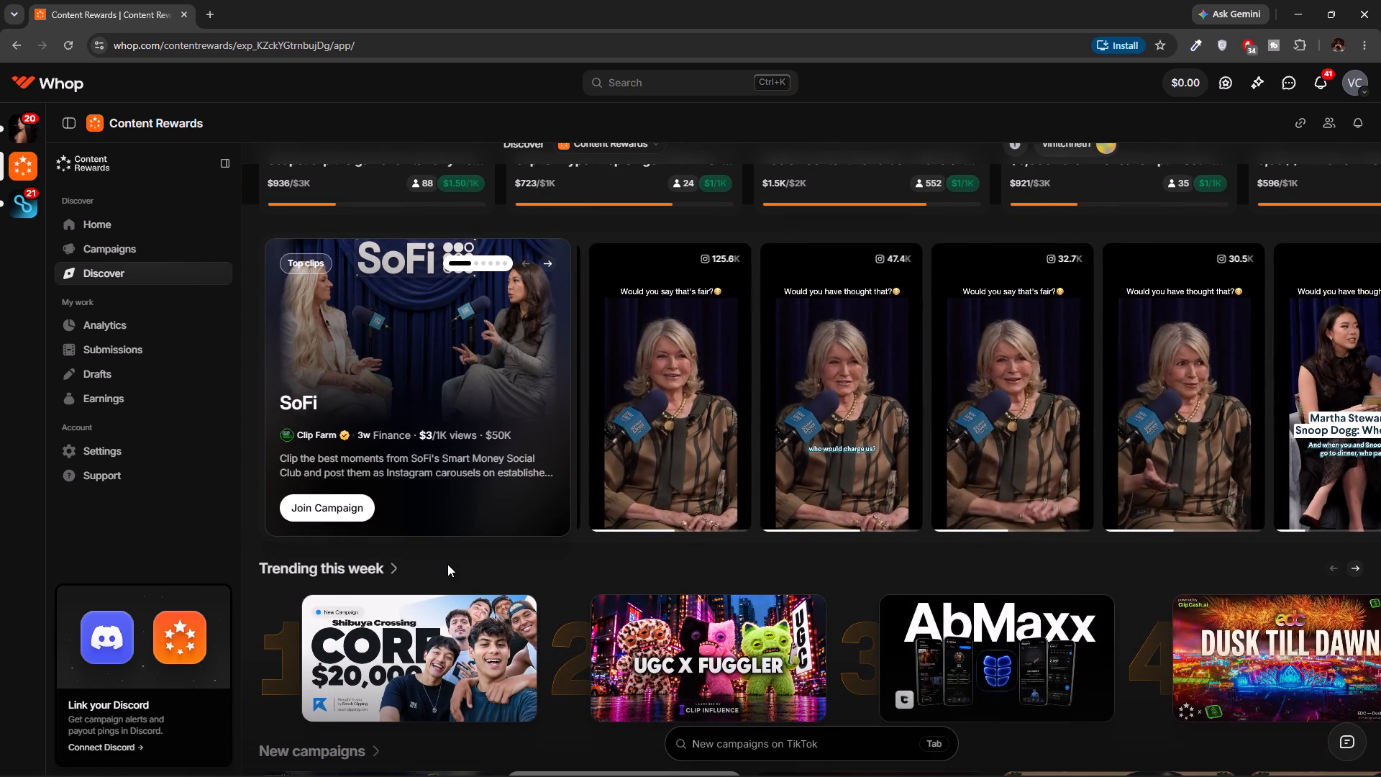
scroll(447, 564, down, 1)
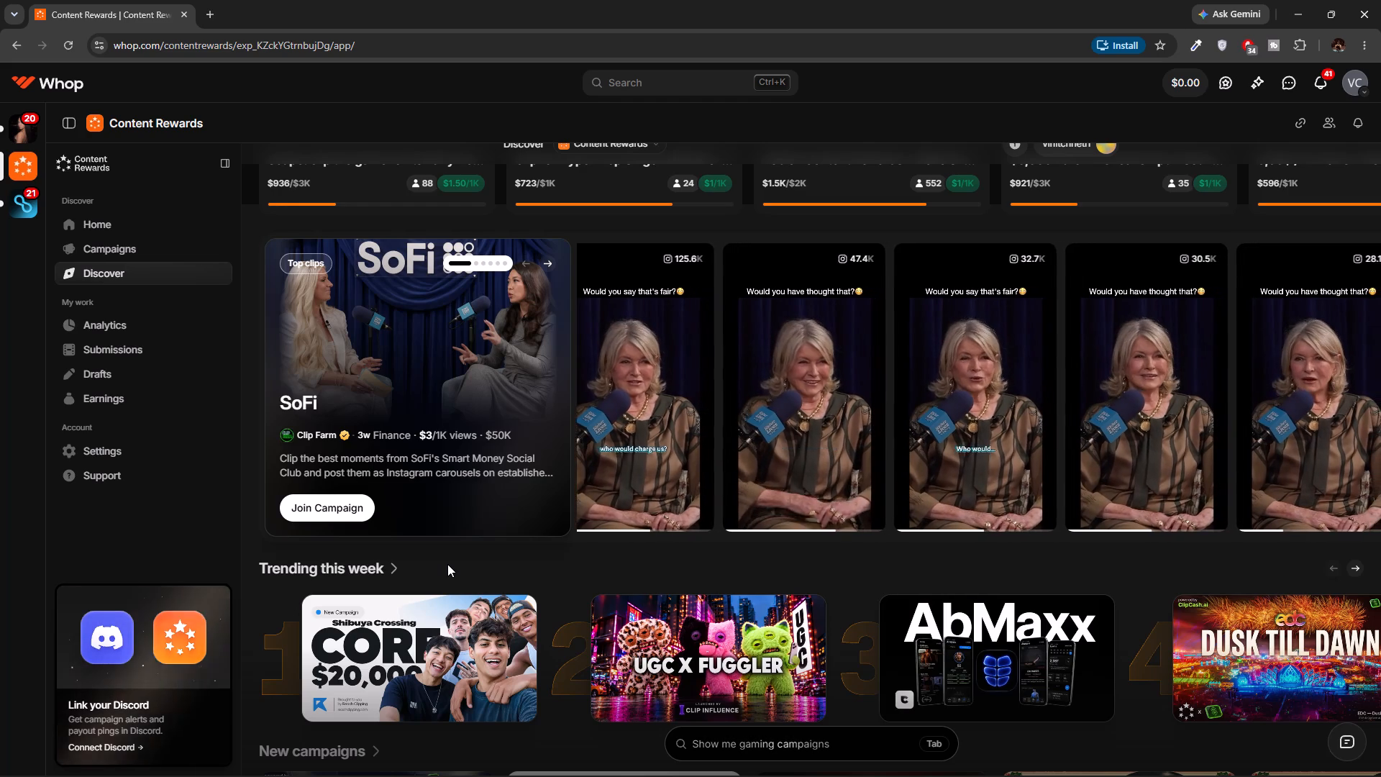
scroll(447, 564, down, 1)
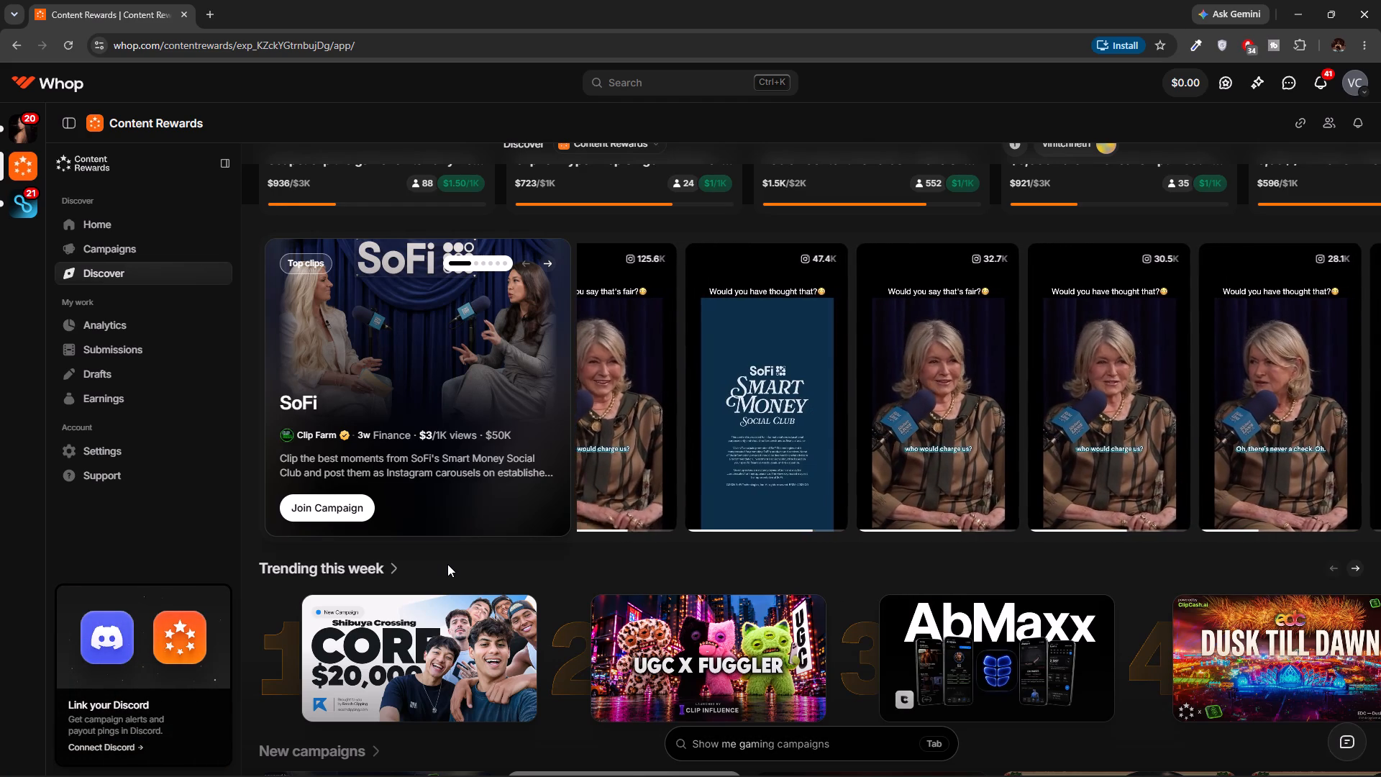
scroll(447, 564, down, 1)
scroll(447, 564, up, 1)
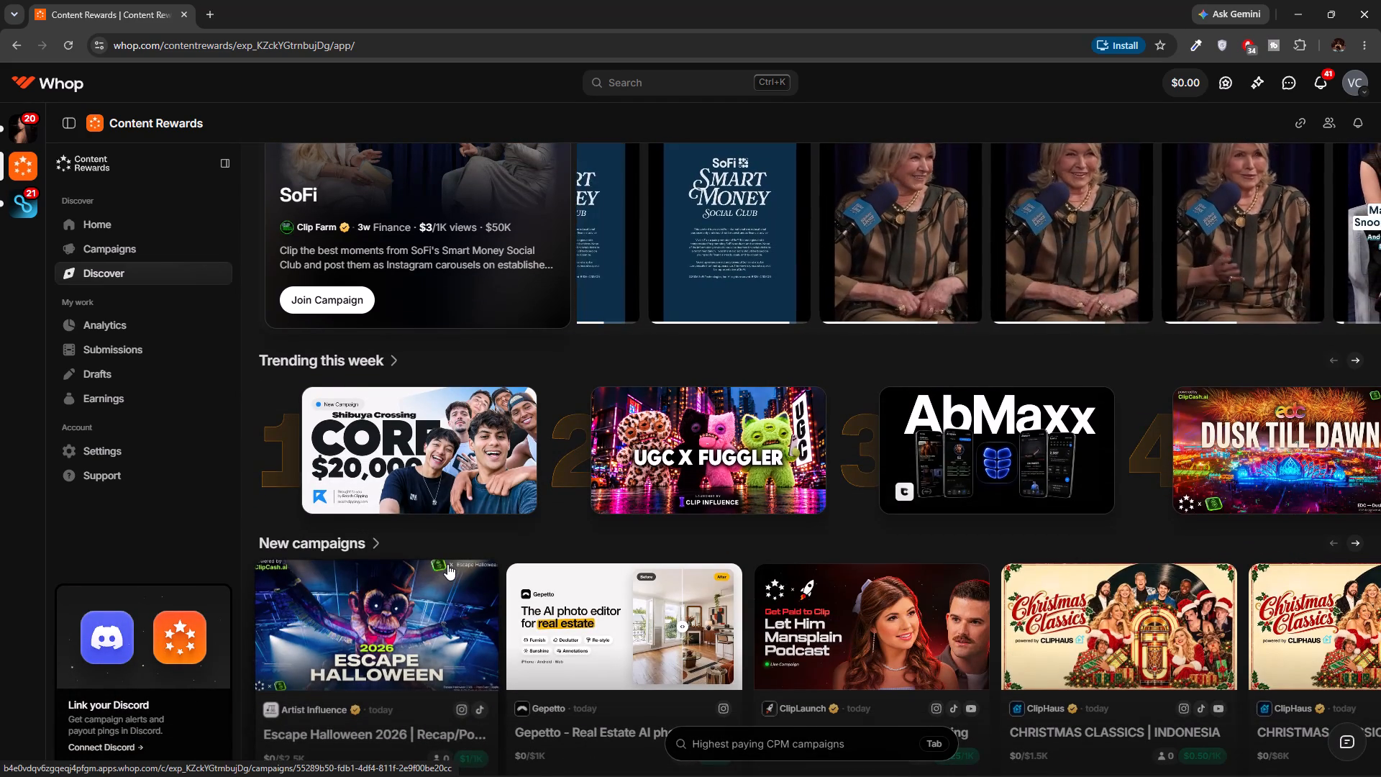
Open the joined Post Clips for Sinparty campaign from your campaigns and examine its payouts, budget, reference materials and requirements.
scroll(447, 564, up, 1)
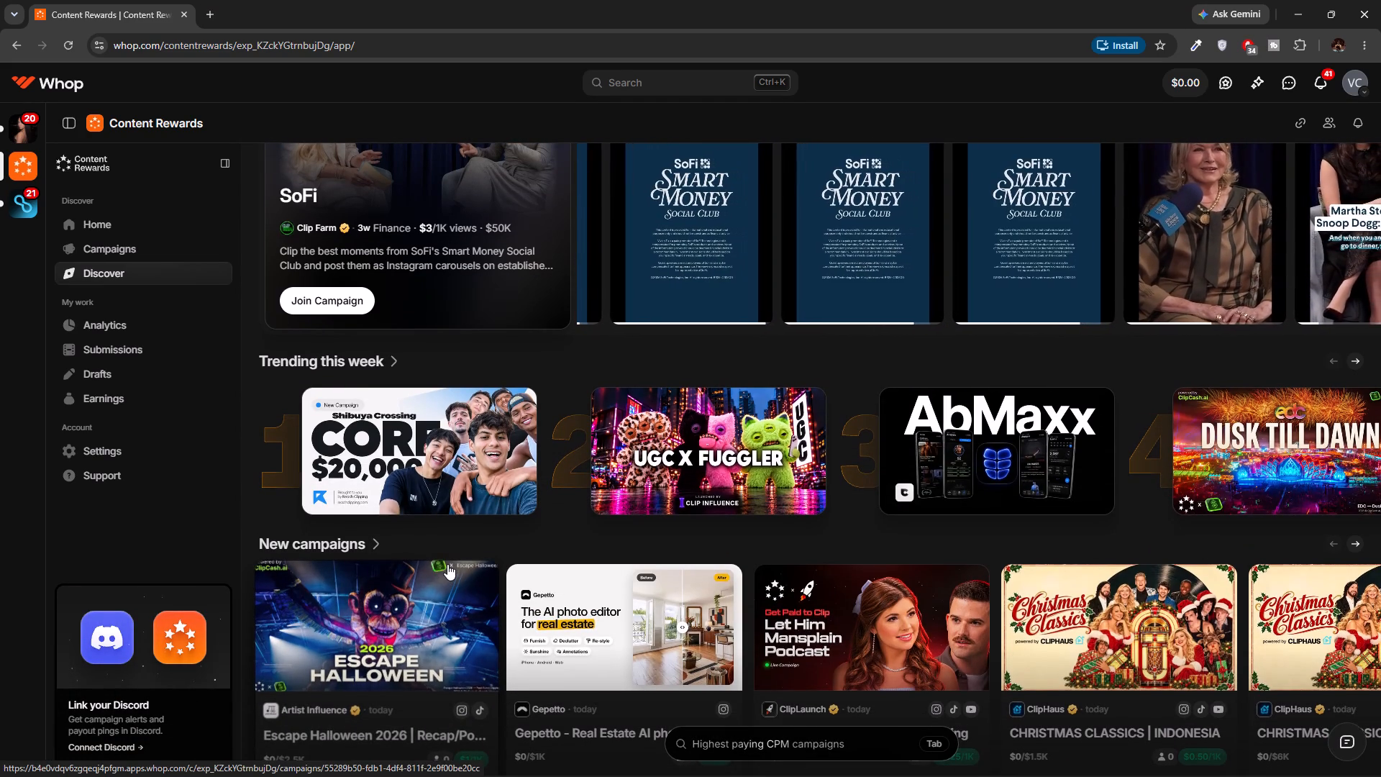
scroll(447, 564, up, 2)
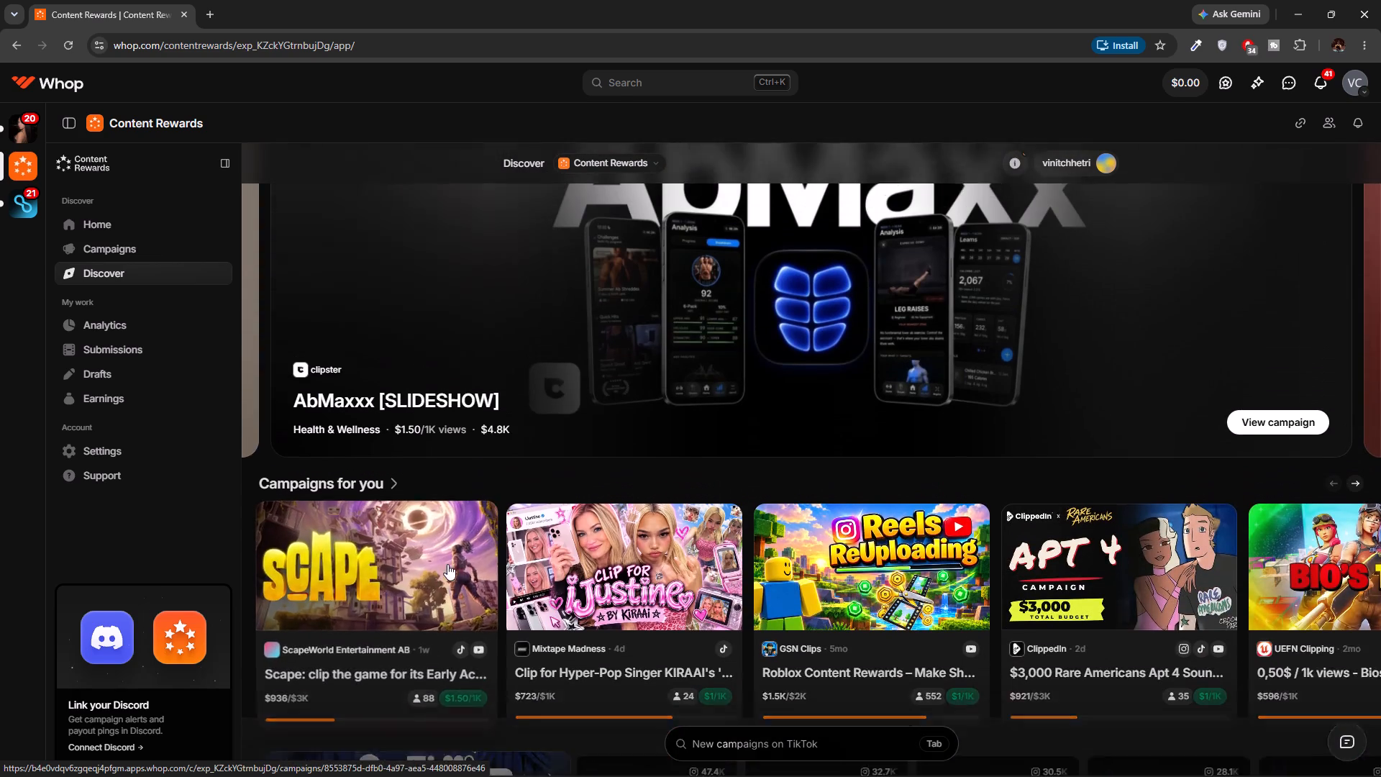
click(156, 245)
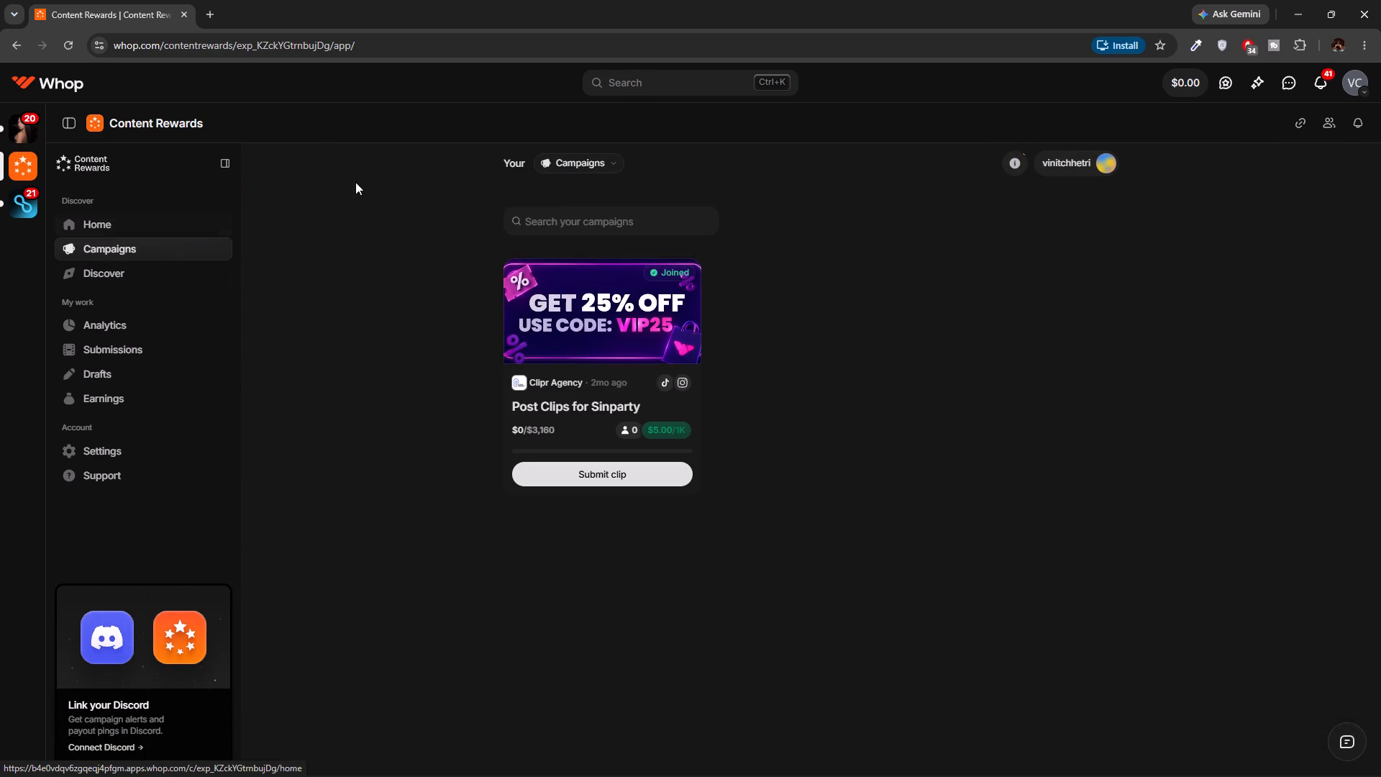
click(568, 471)
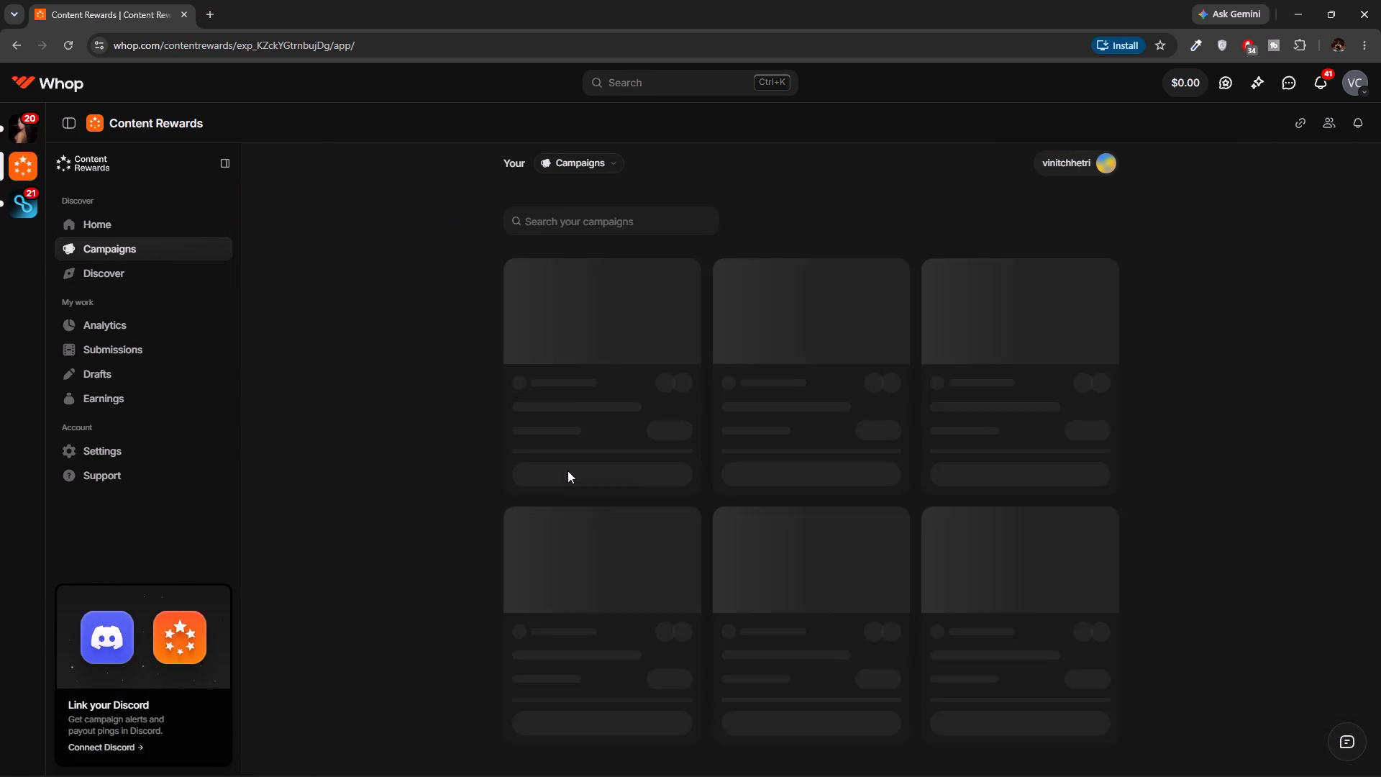
scroll(568, 471, down, 4)
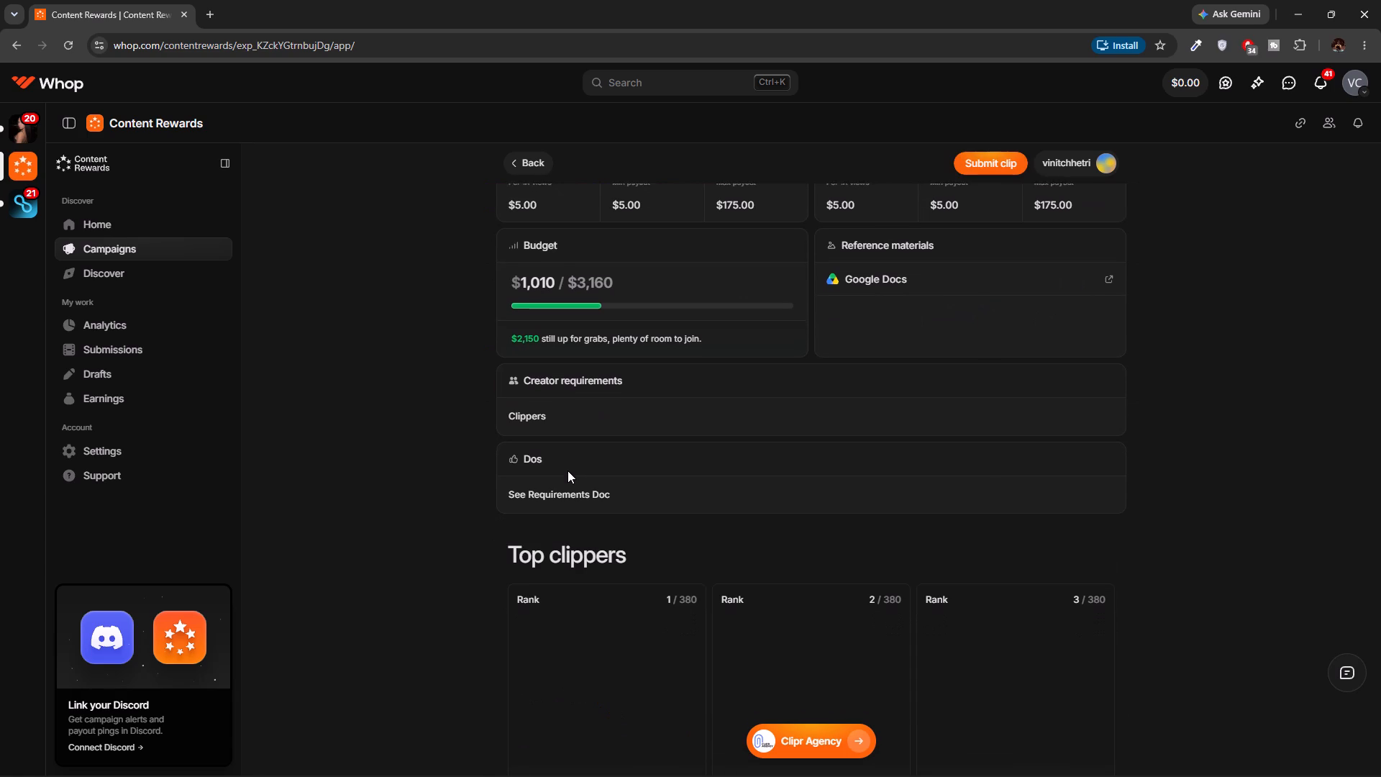
scroll(568, 471, up, 3)
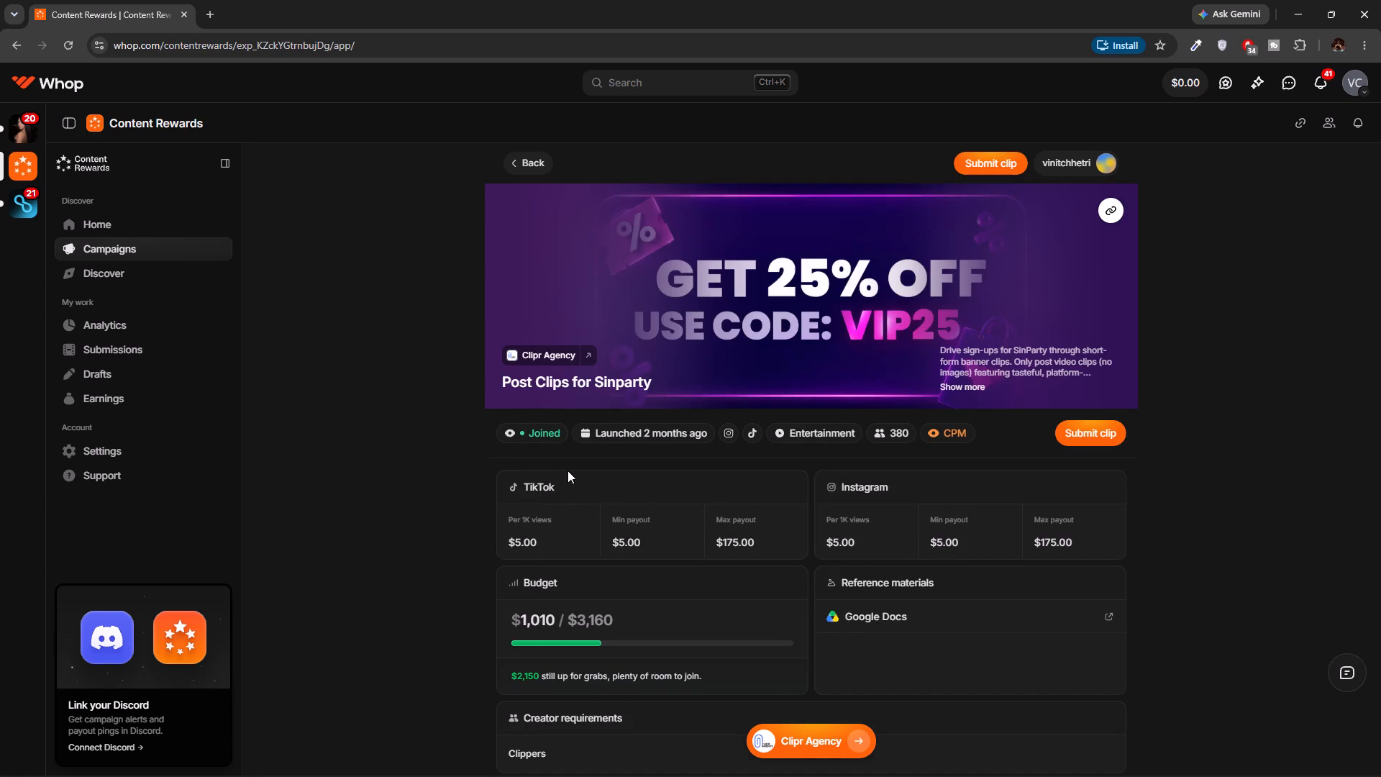
scroll(568, 471, up, 3)
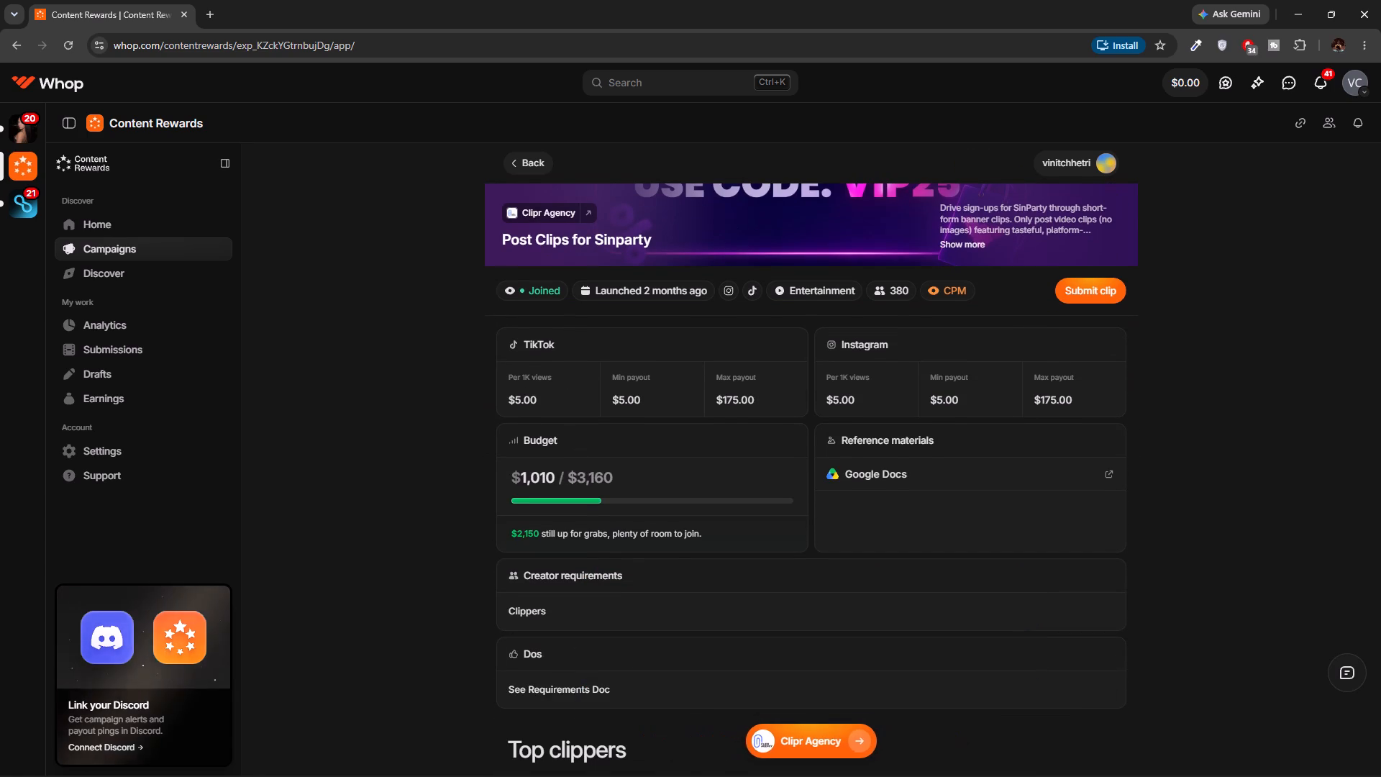
scroll(568, 471, up, 1)
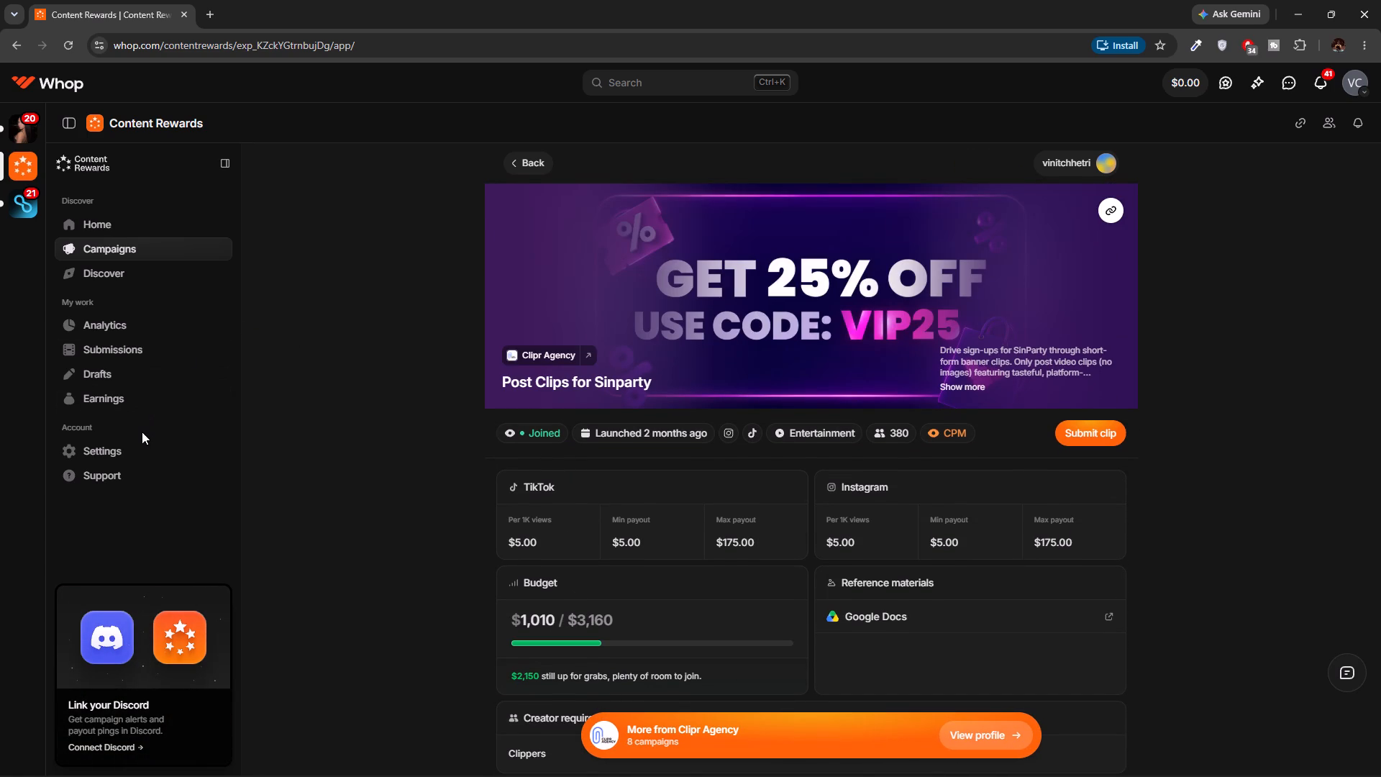
Go to your rejected clip submissions and view the rejection reason for the first Post Clips for Sinparty clip.
click(114, 346)
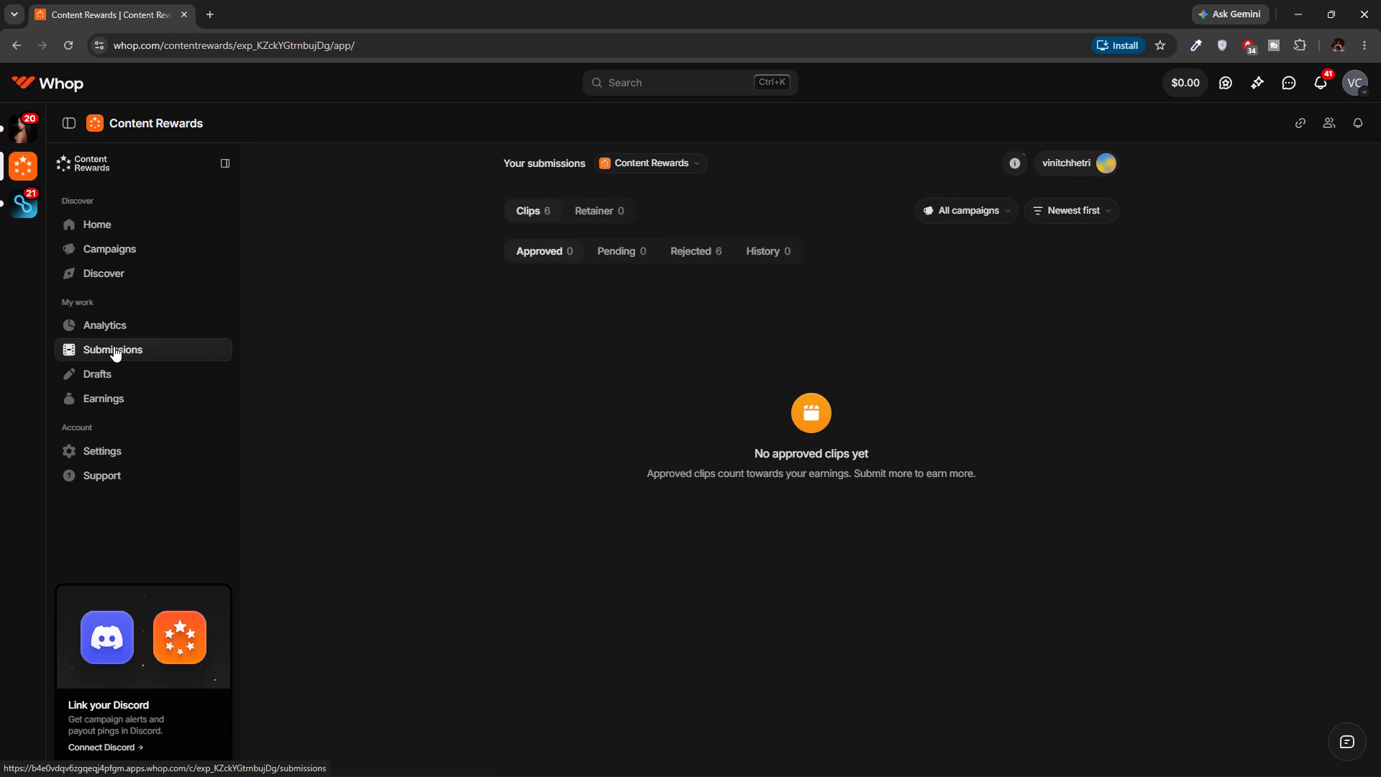
click(691, 260)
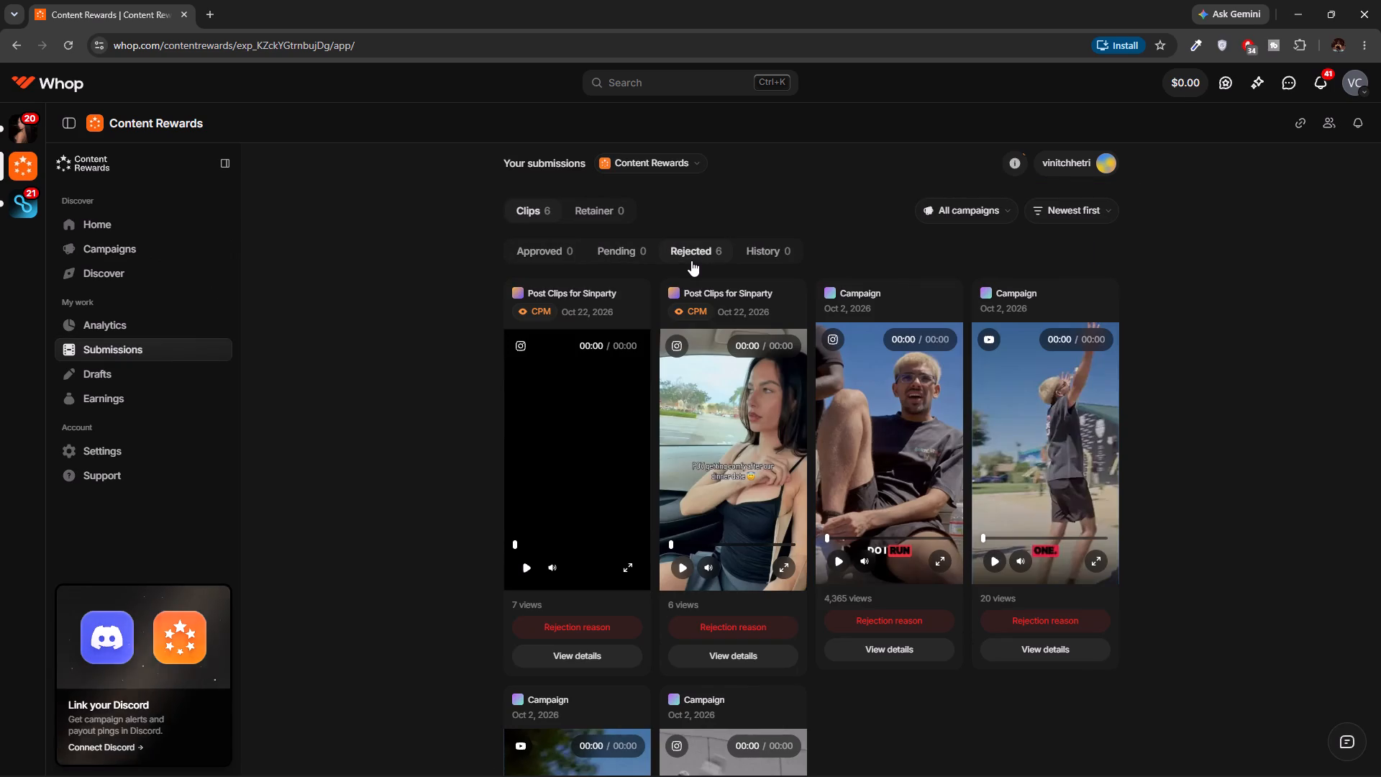
click(591, 625)
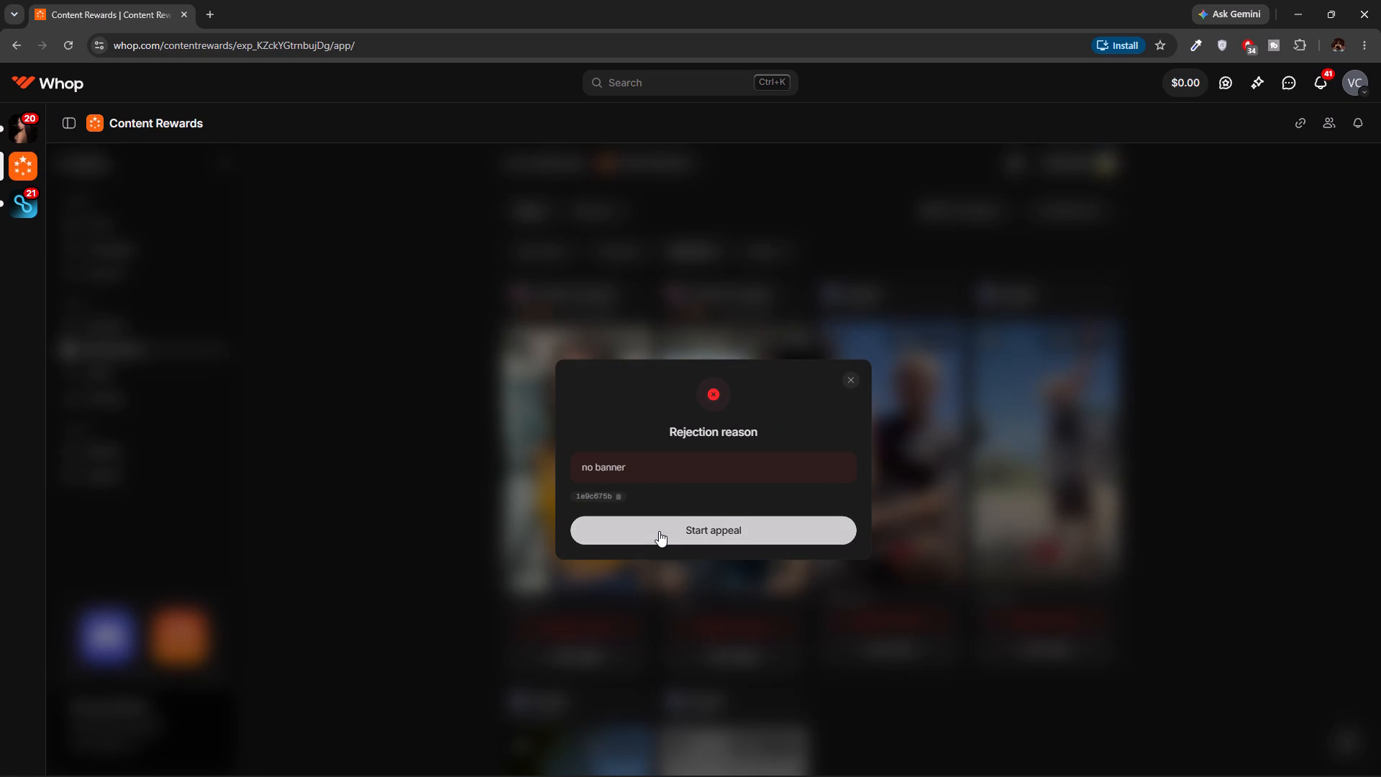
Close the rejection reason and view the approved clips among the submissions.
click(849, 382)
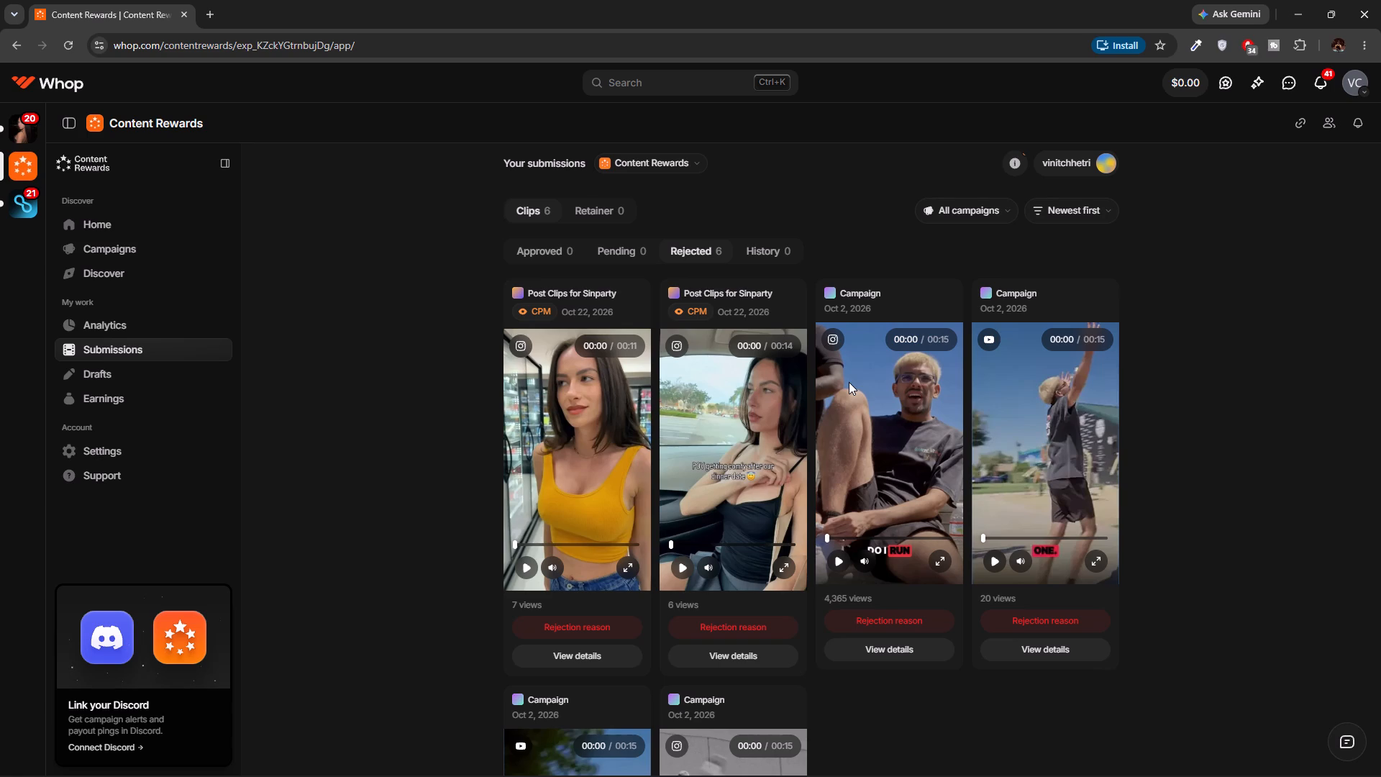
click(557, 255)
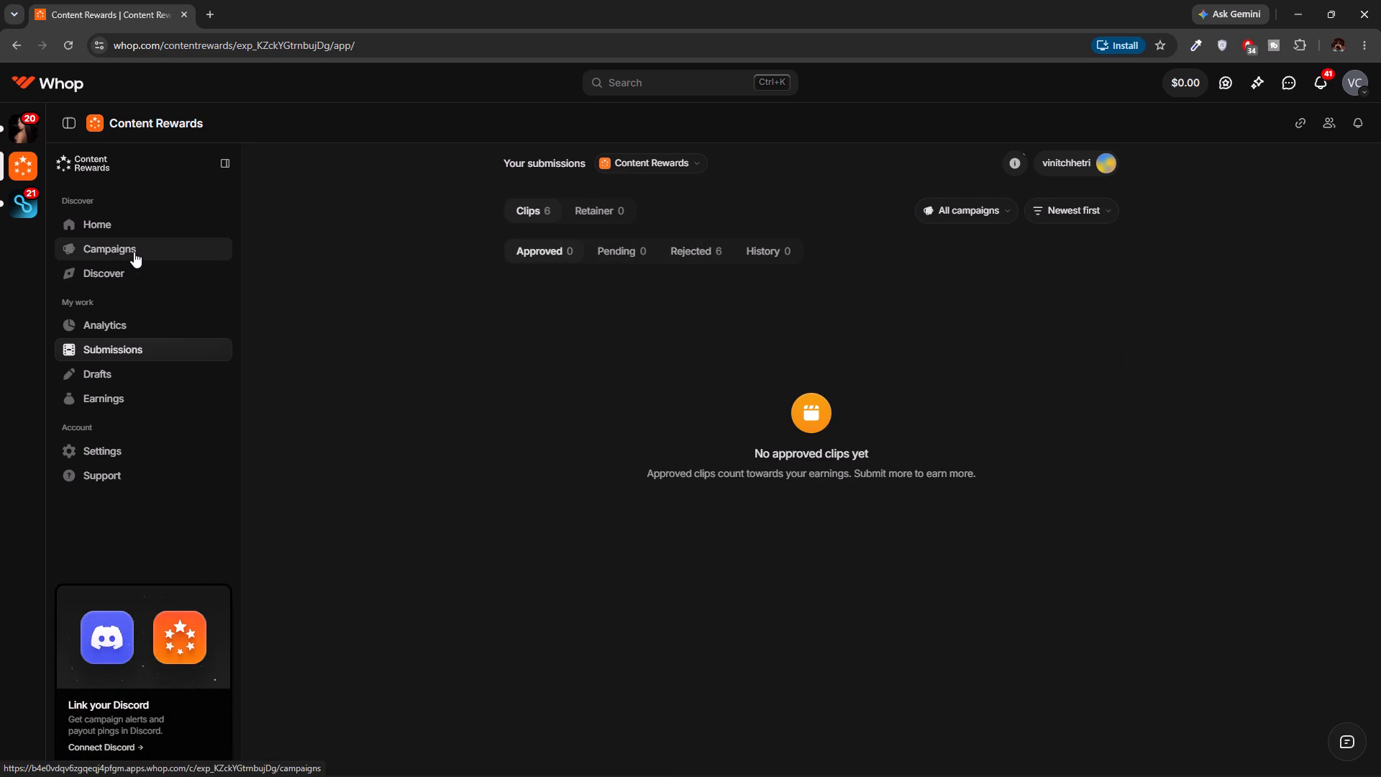
Open the joined campaign Post Clips for Sinparty and its Google Docs reference material.
click(134, 252)
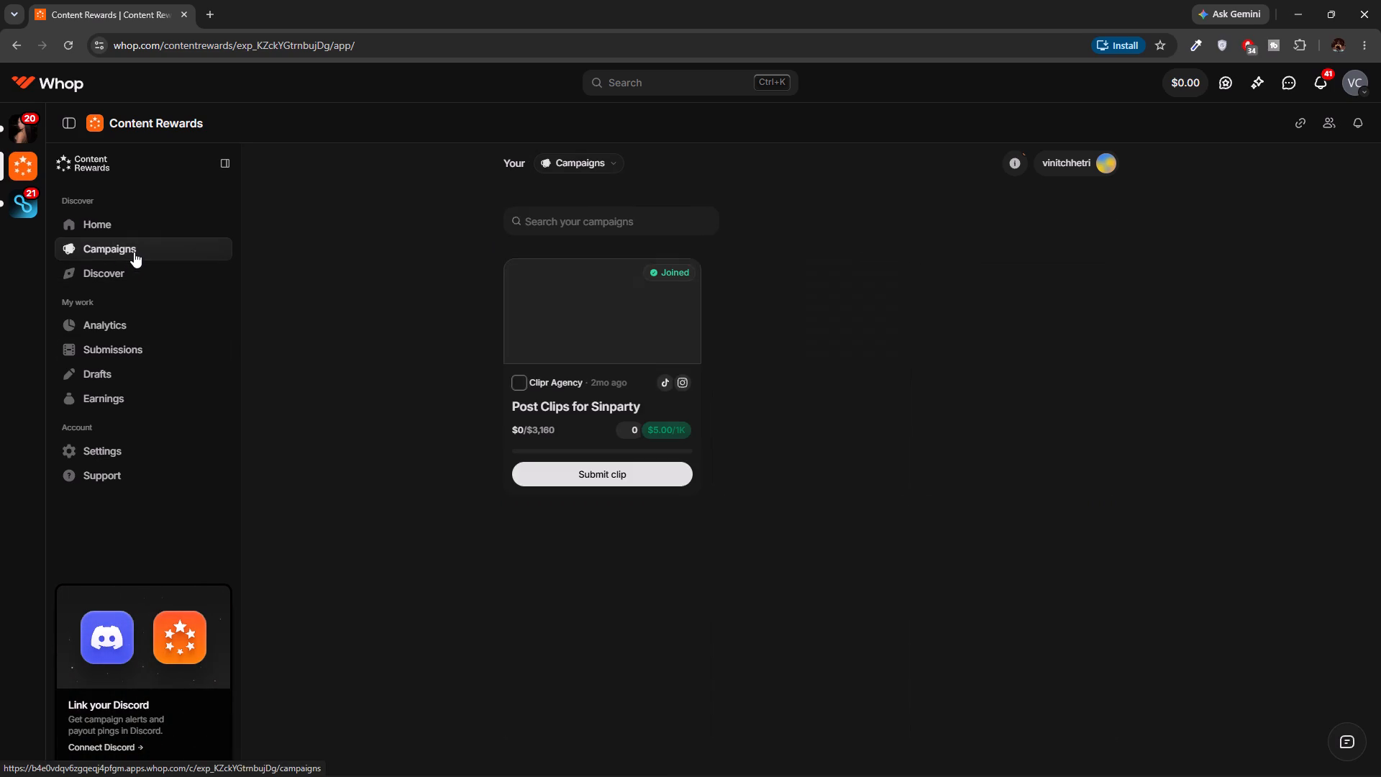
click(599, 360)
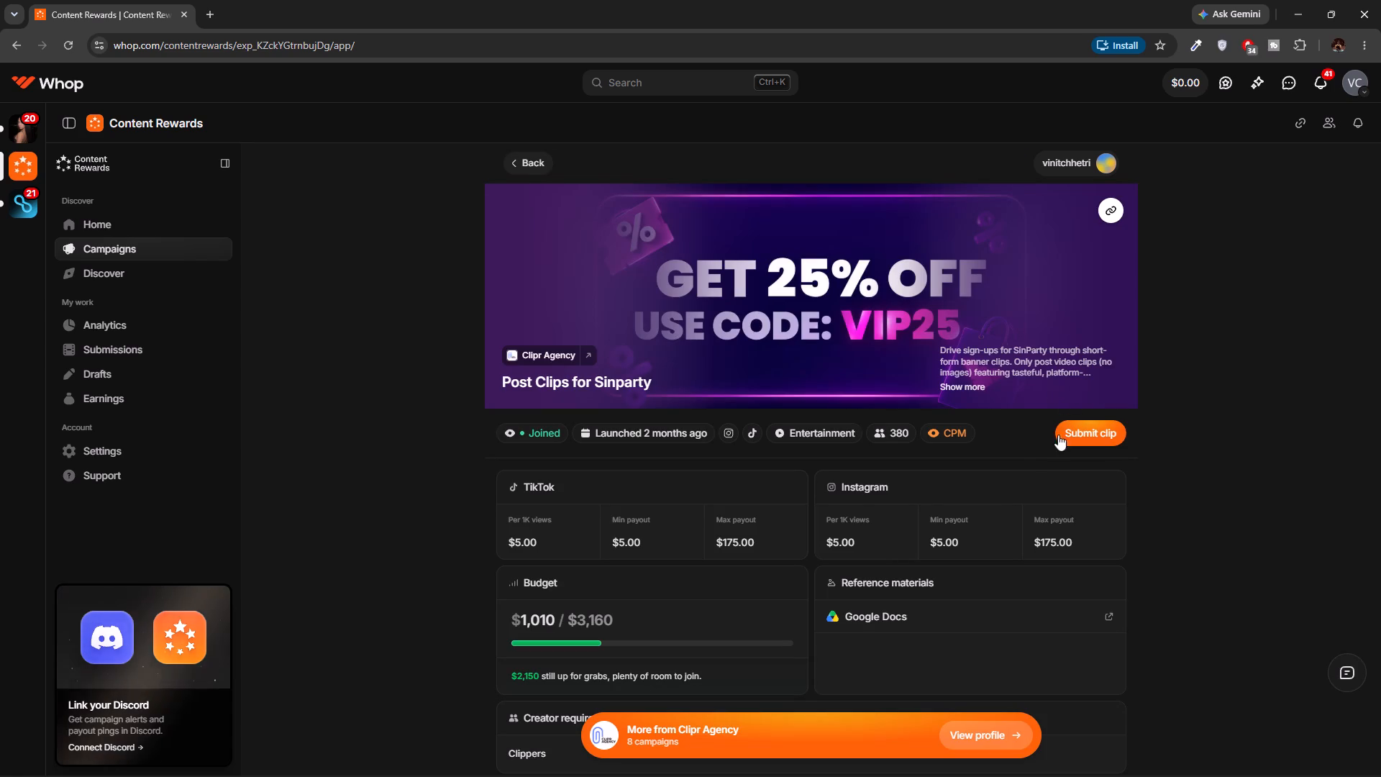
click(909, 616)
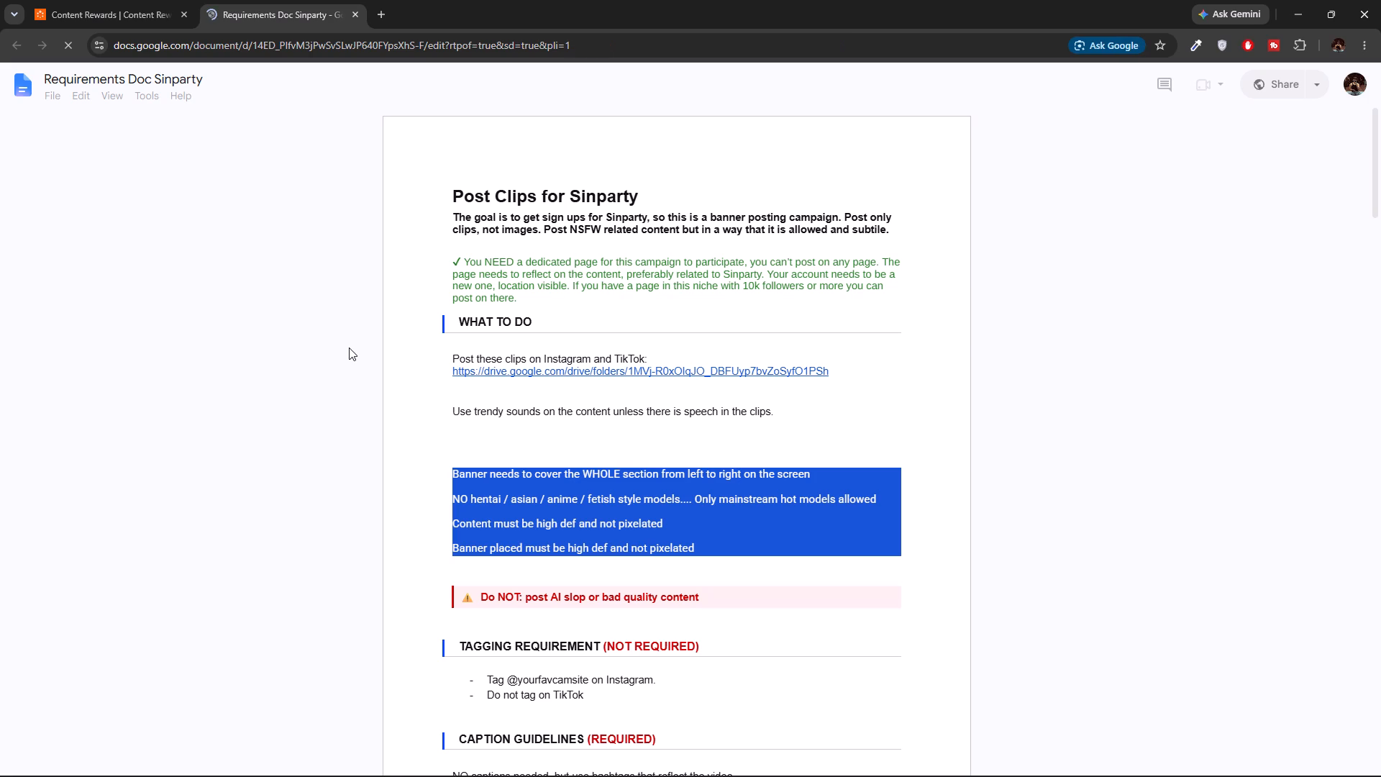
Examine the Sinparty requirements document down to the on-screen text banner and its placement rules, and dismiss the Gemini student offer.
click(562, 371)
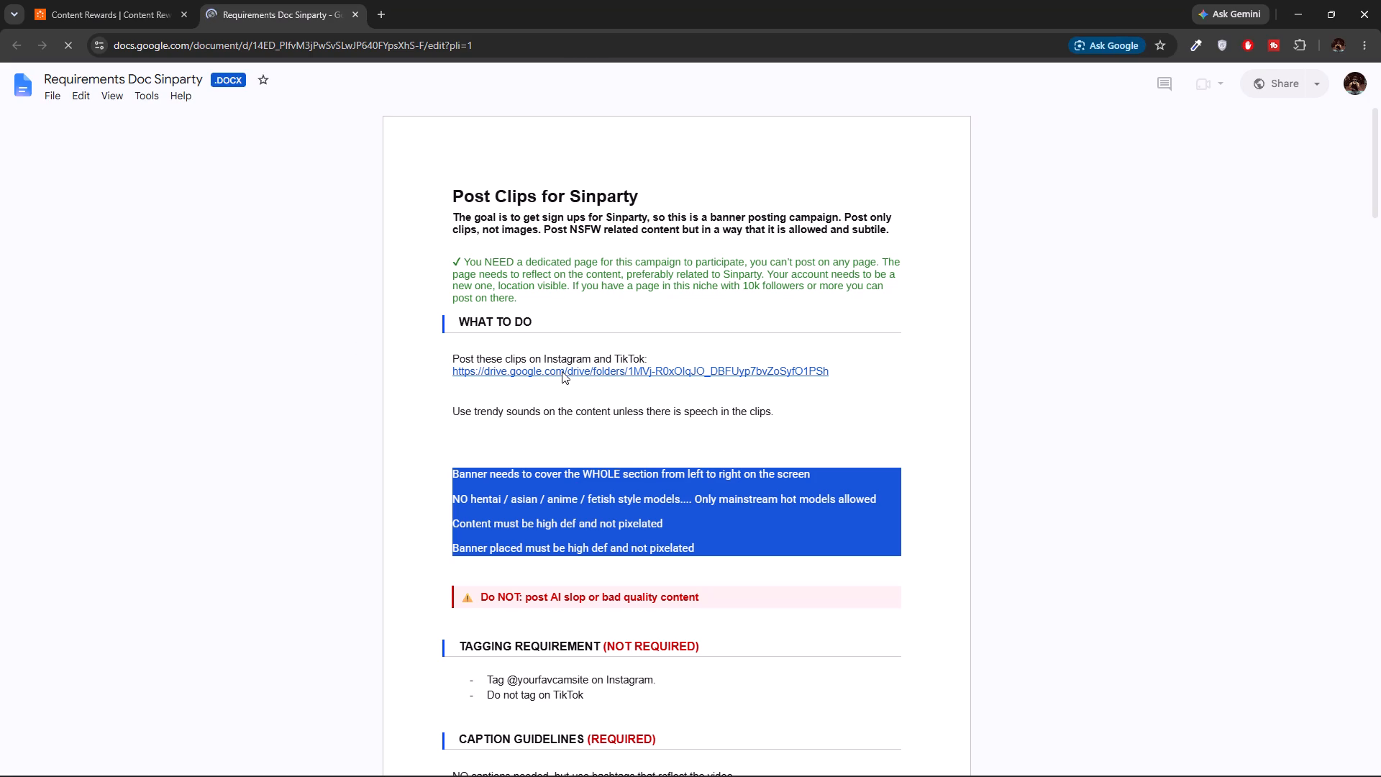
scroll(562, 540, down, 8)
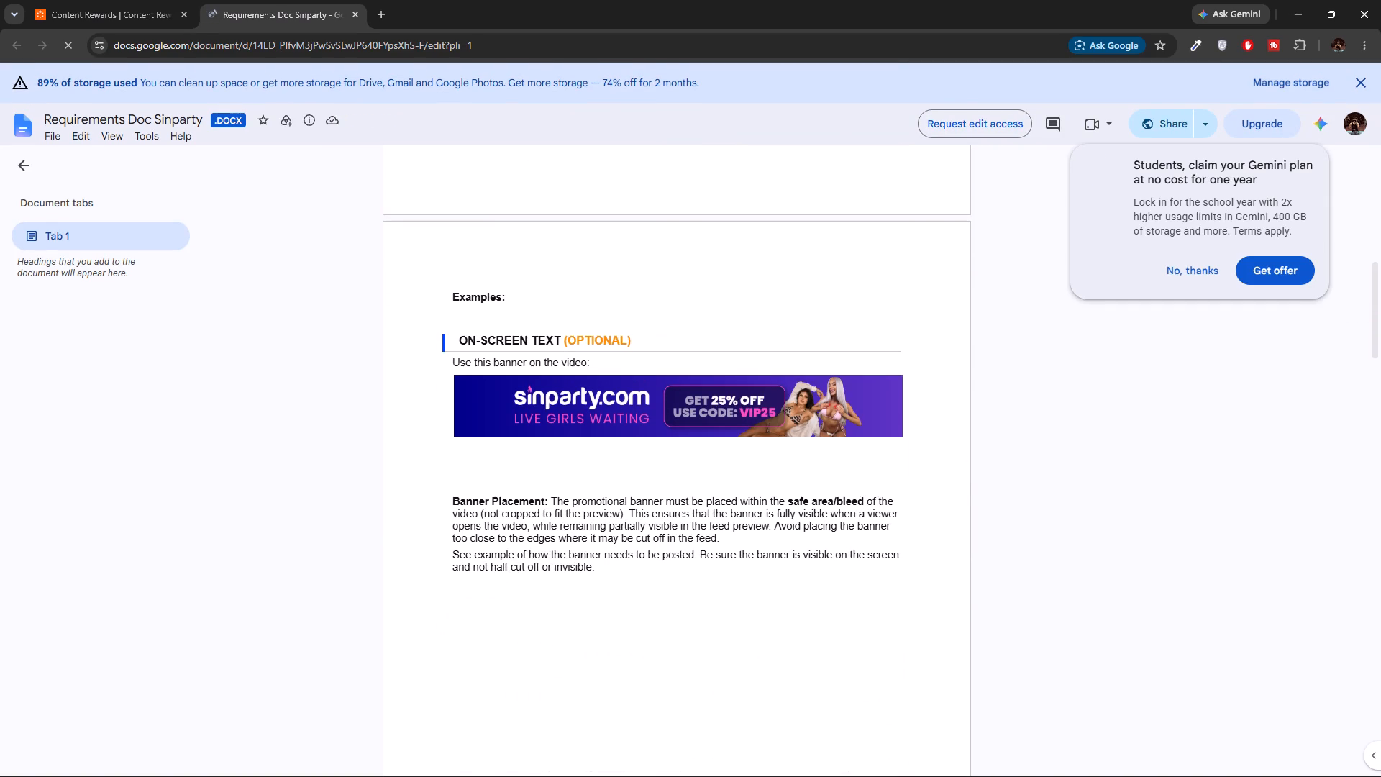
drag(451, 381, 609, 440)
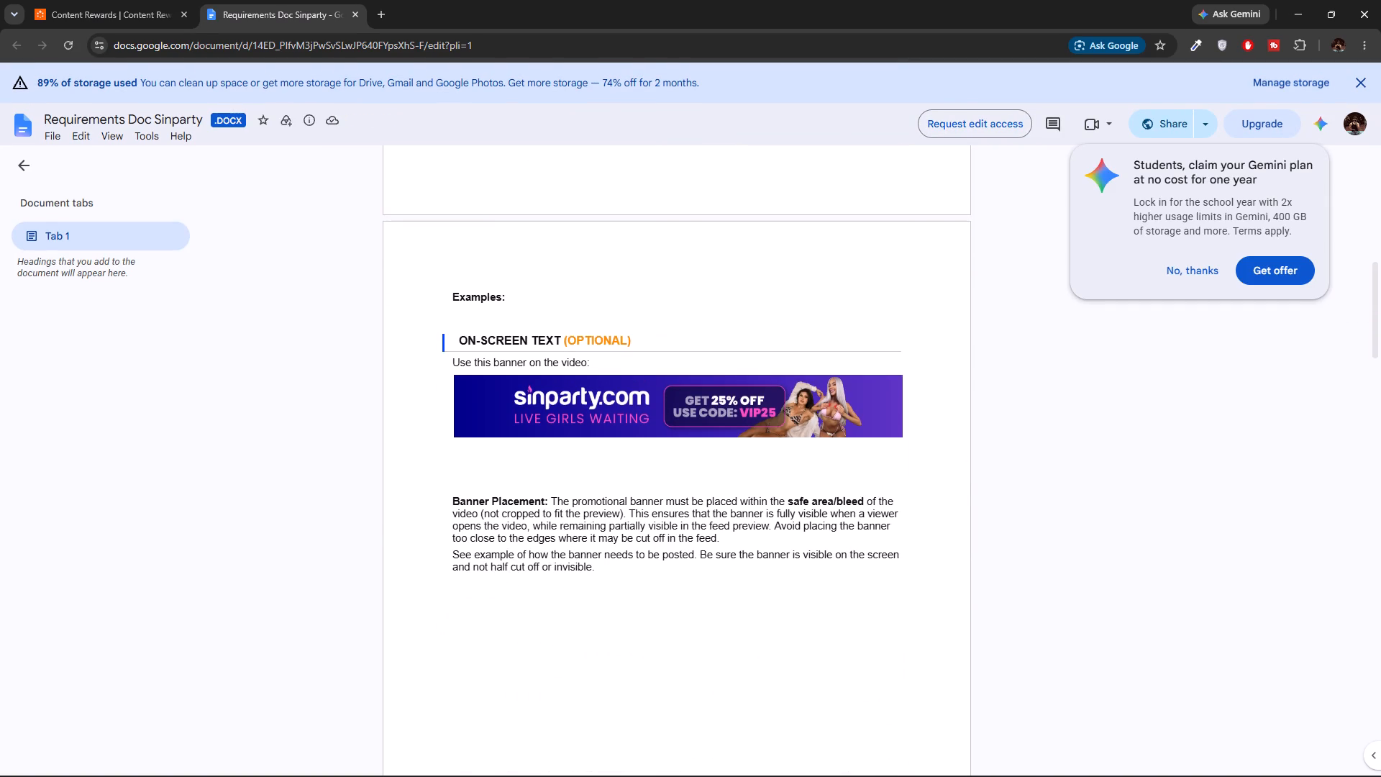
drag(609, 440, 652, 435)
click(652, 435)
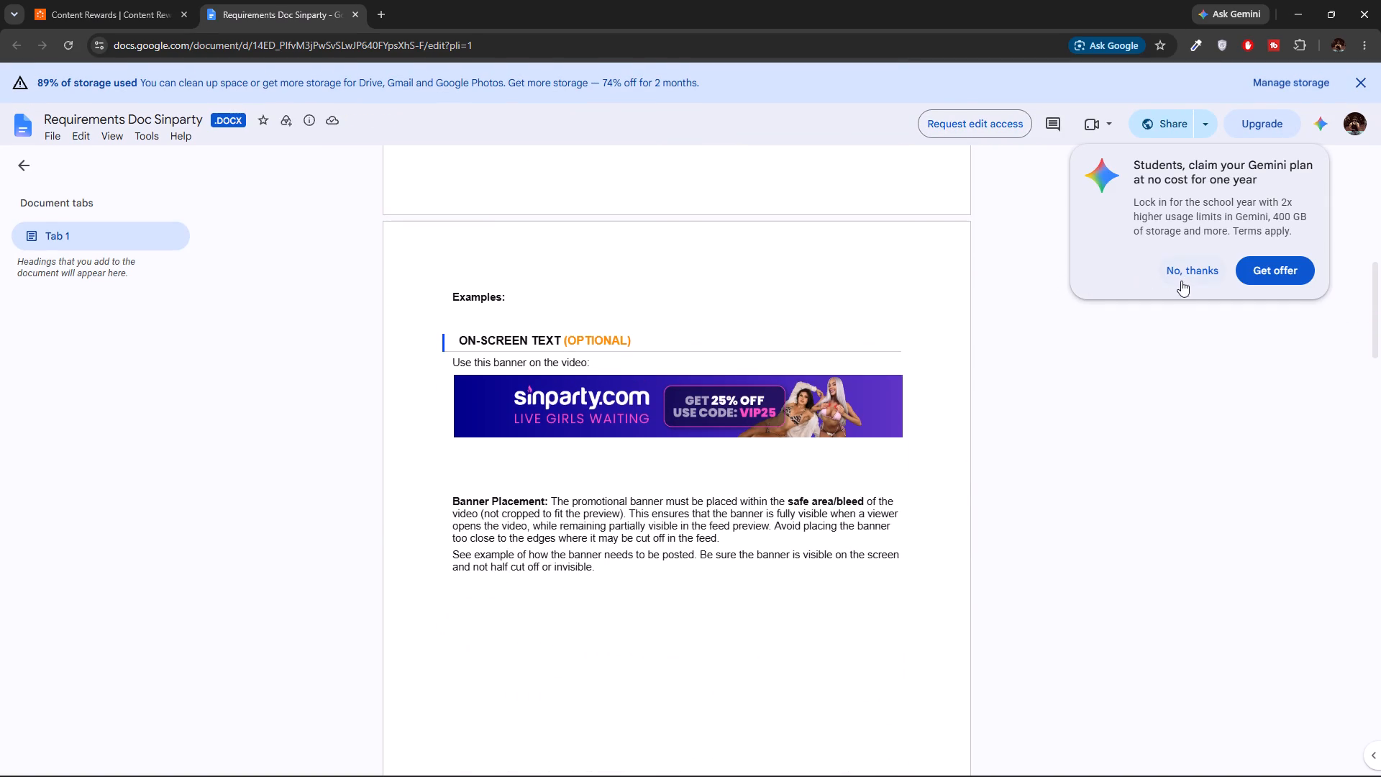
click(1182, 271)
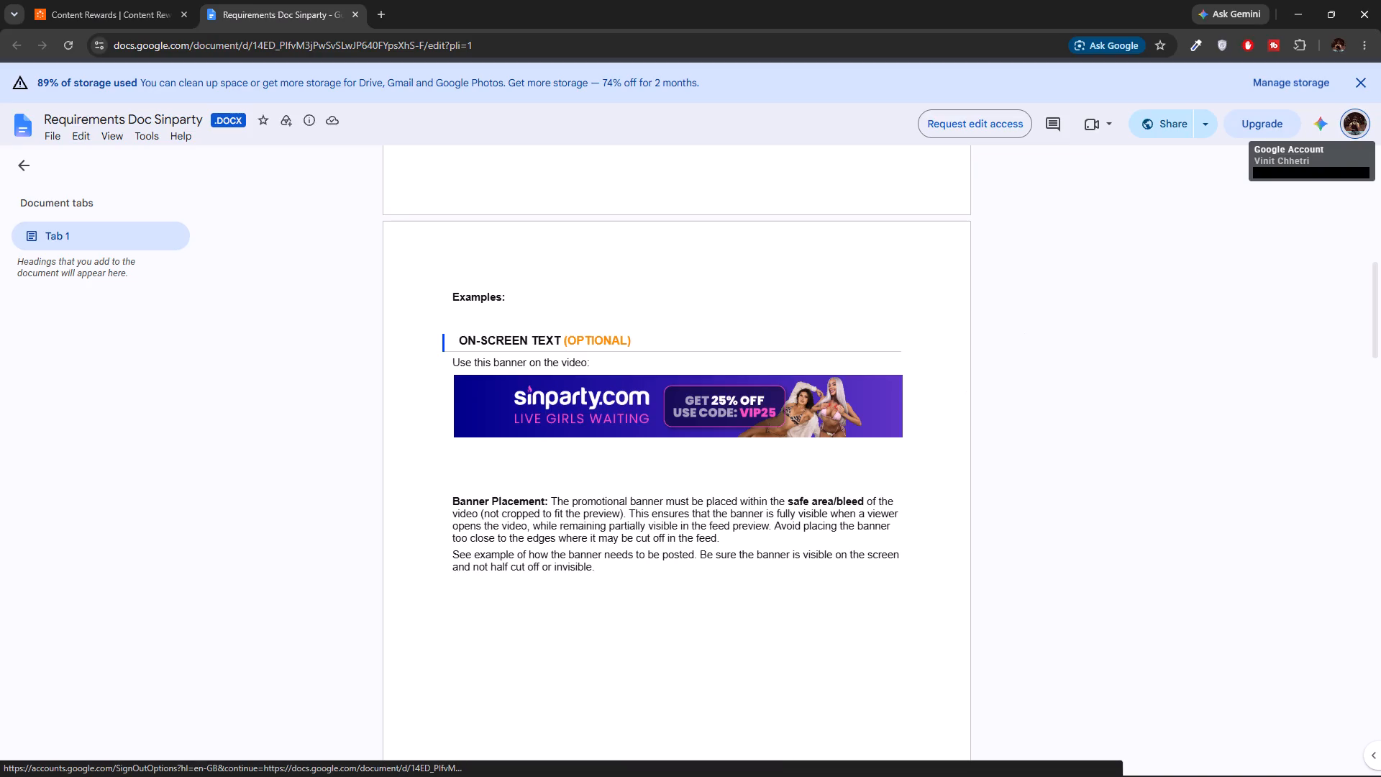
Capture a screenshot of the sinparty.com promotional banner in the requirements document, cropped to the banner's edges.
key(Print)
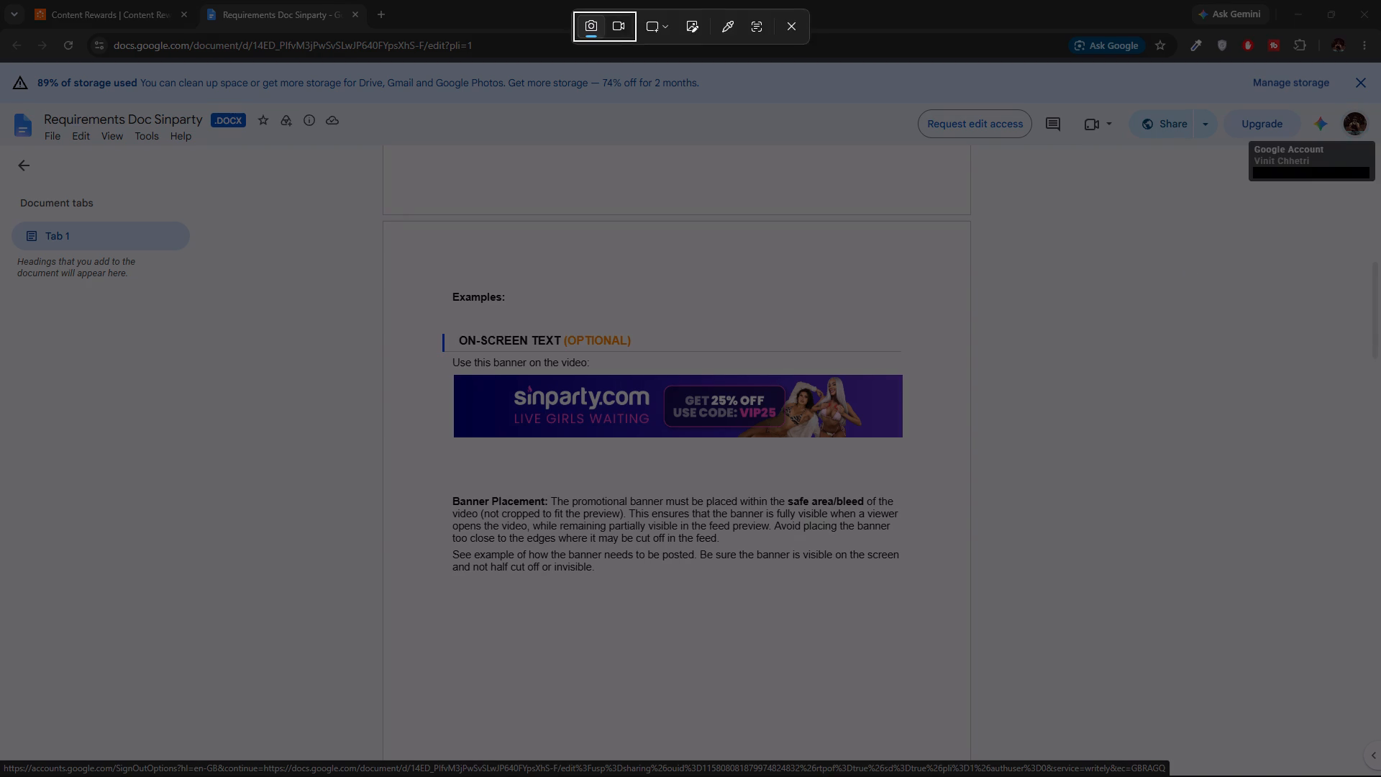
drag(452, 376, 545, 365)
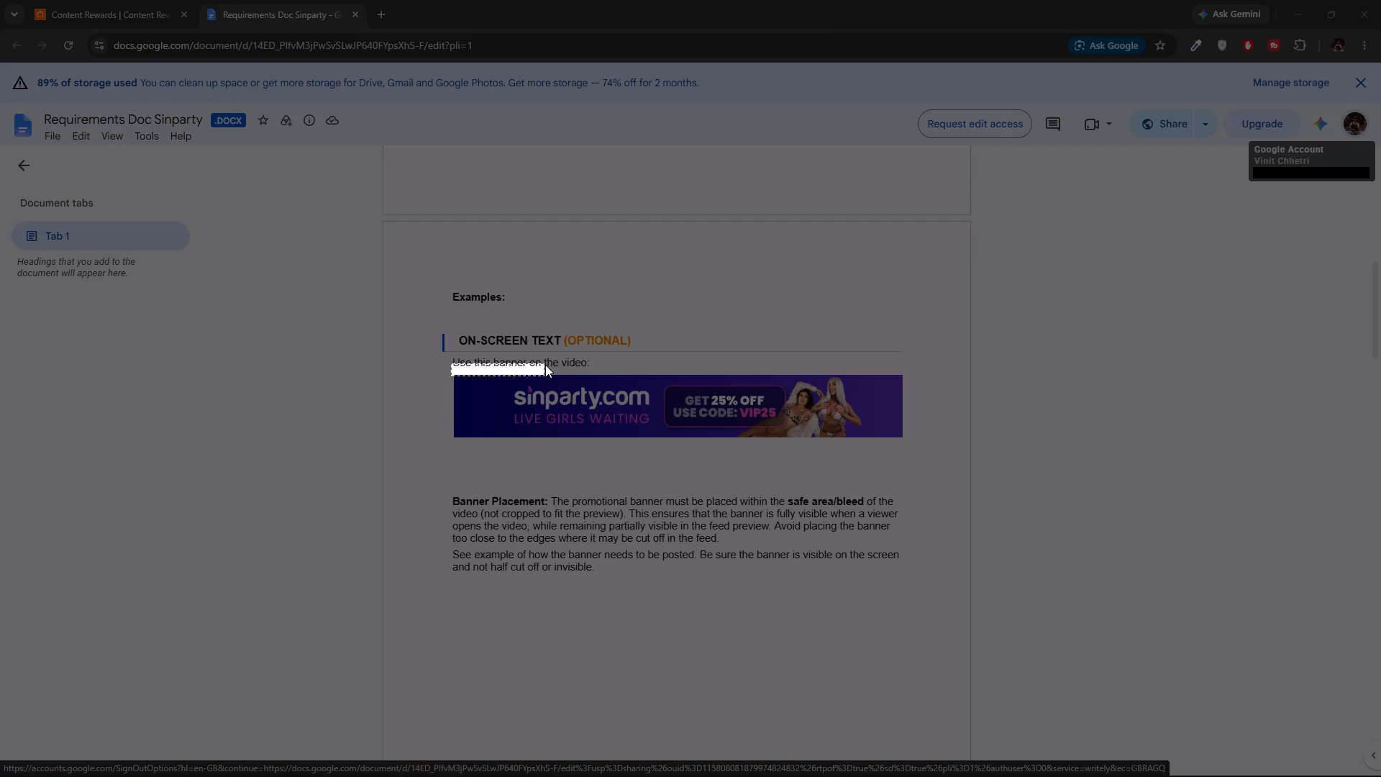
drag(545, 365, 826, 423)
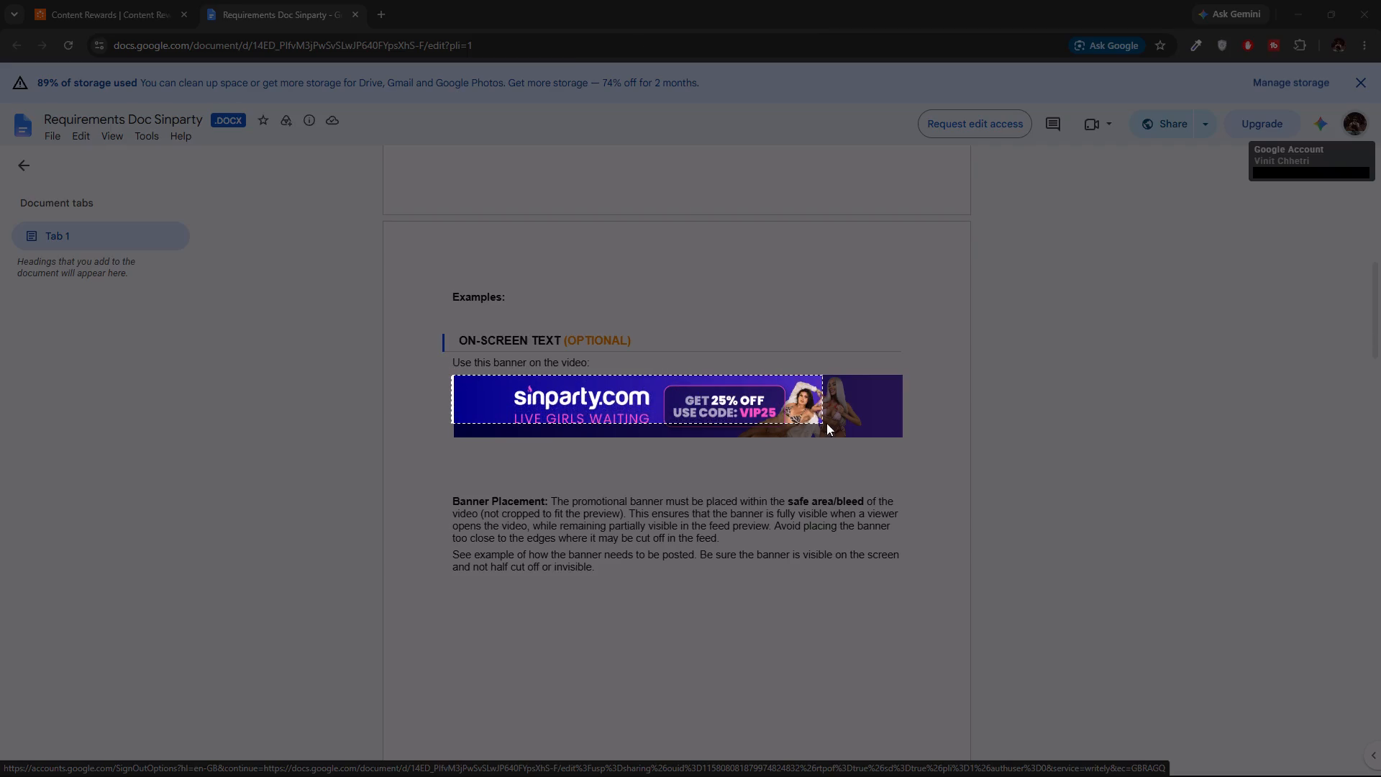
drag(826, 423, 890, 436)
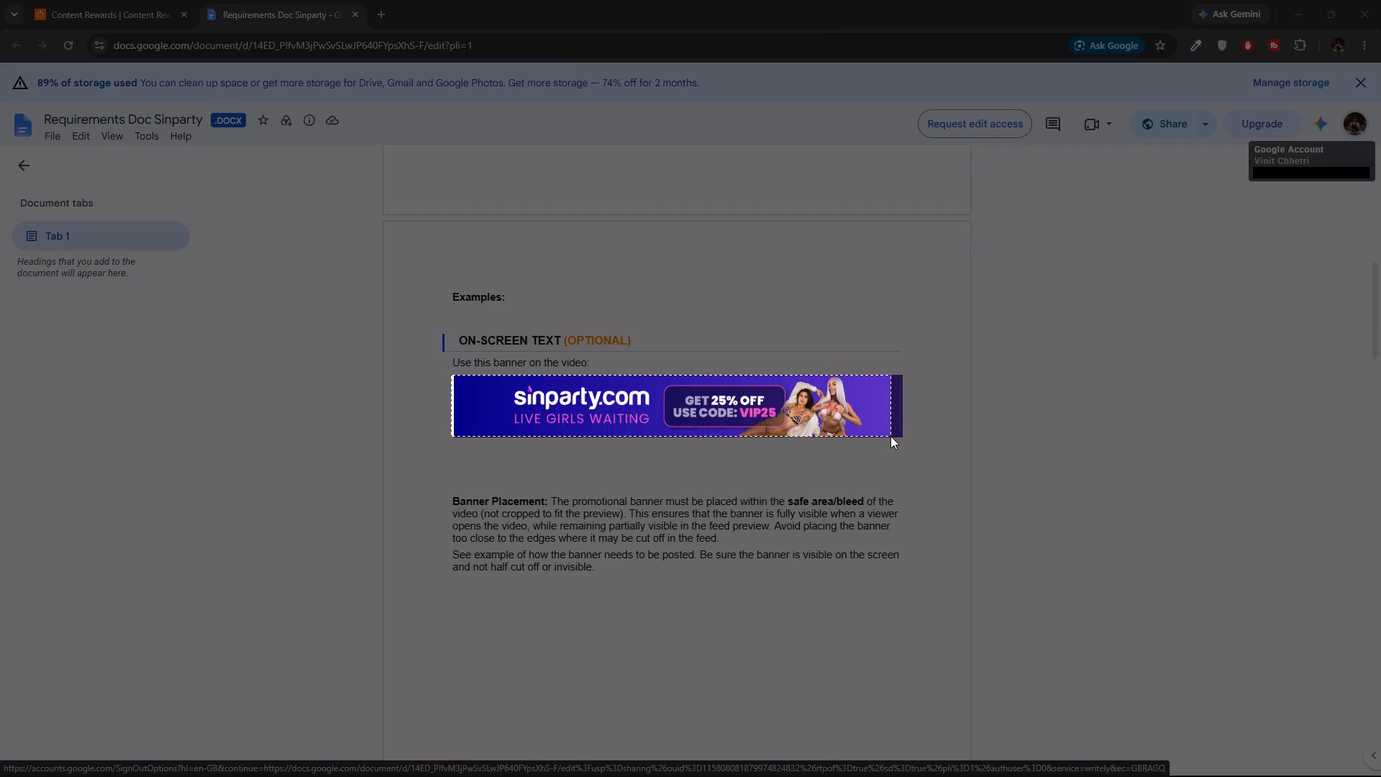
drag(890, 436, 901, 435)
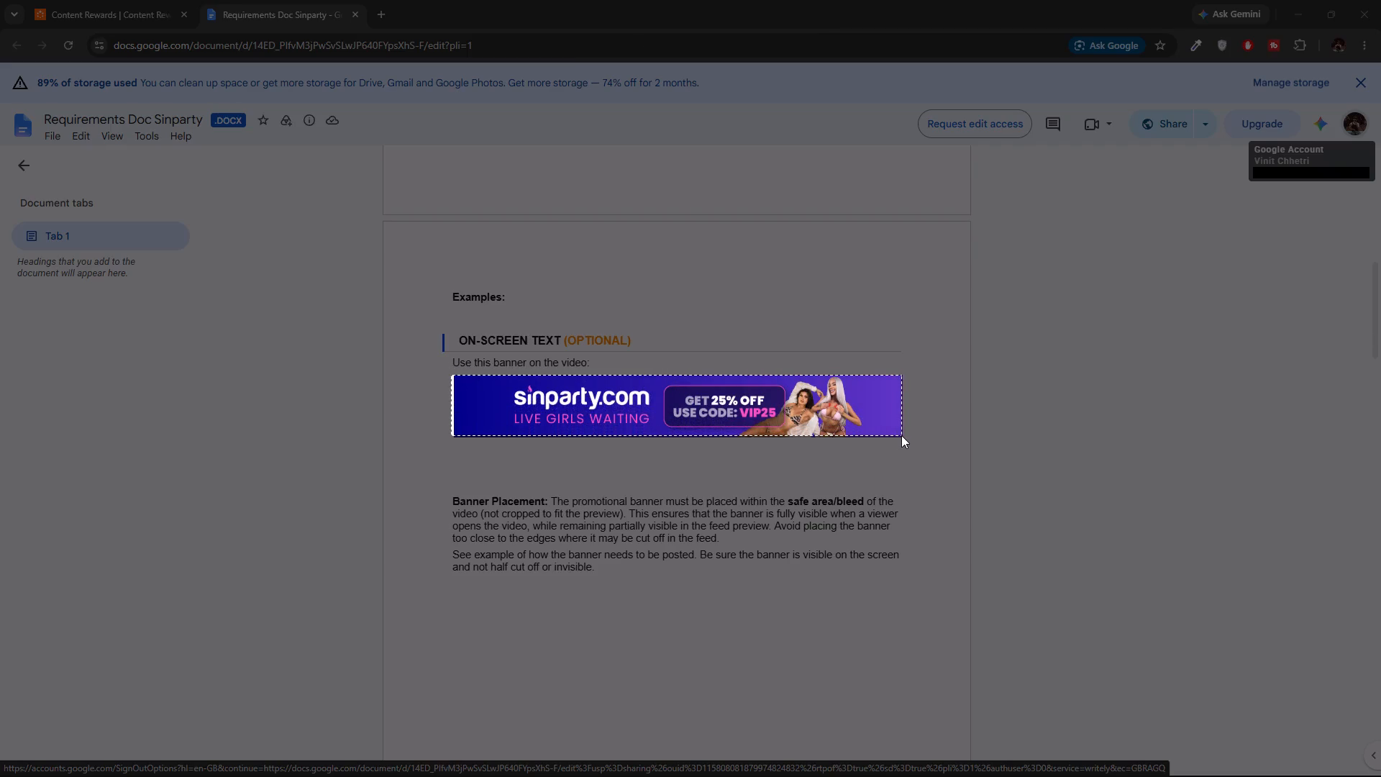
drag(901, 435, 901, 438)
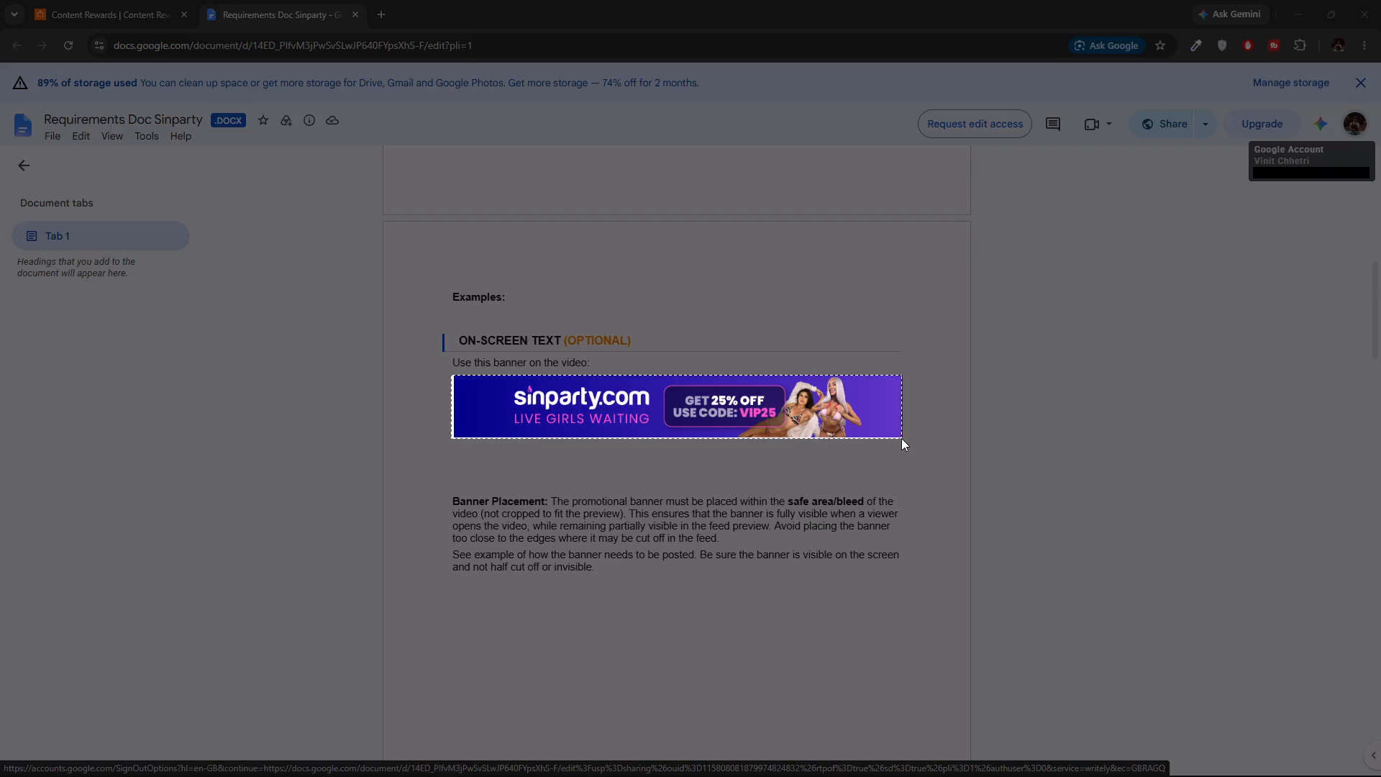
drag(901, 438, 903, 437)
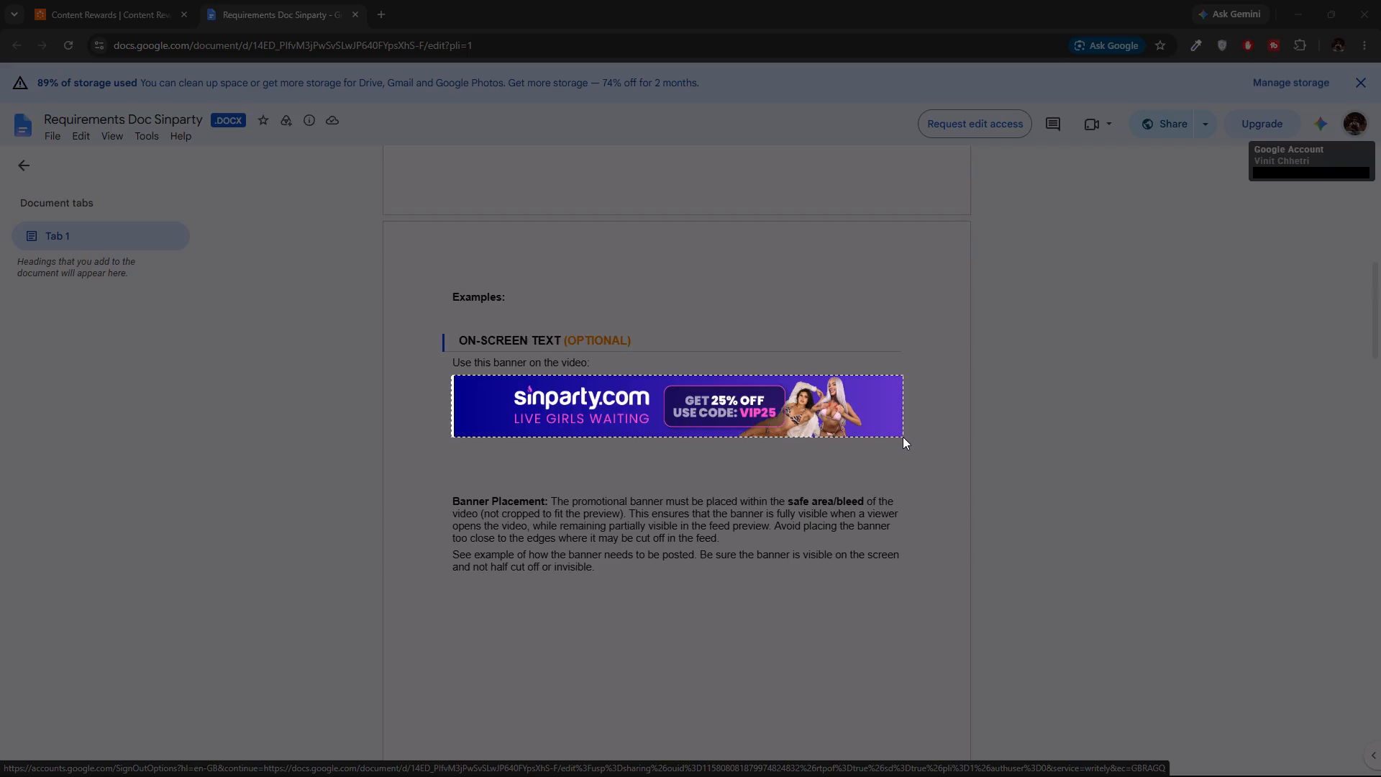
drag(903, 437, 903, 436)
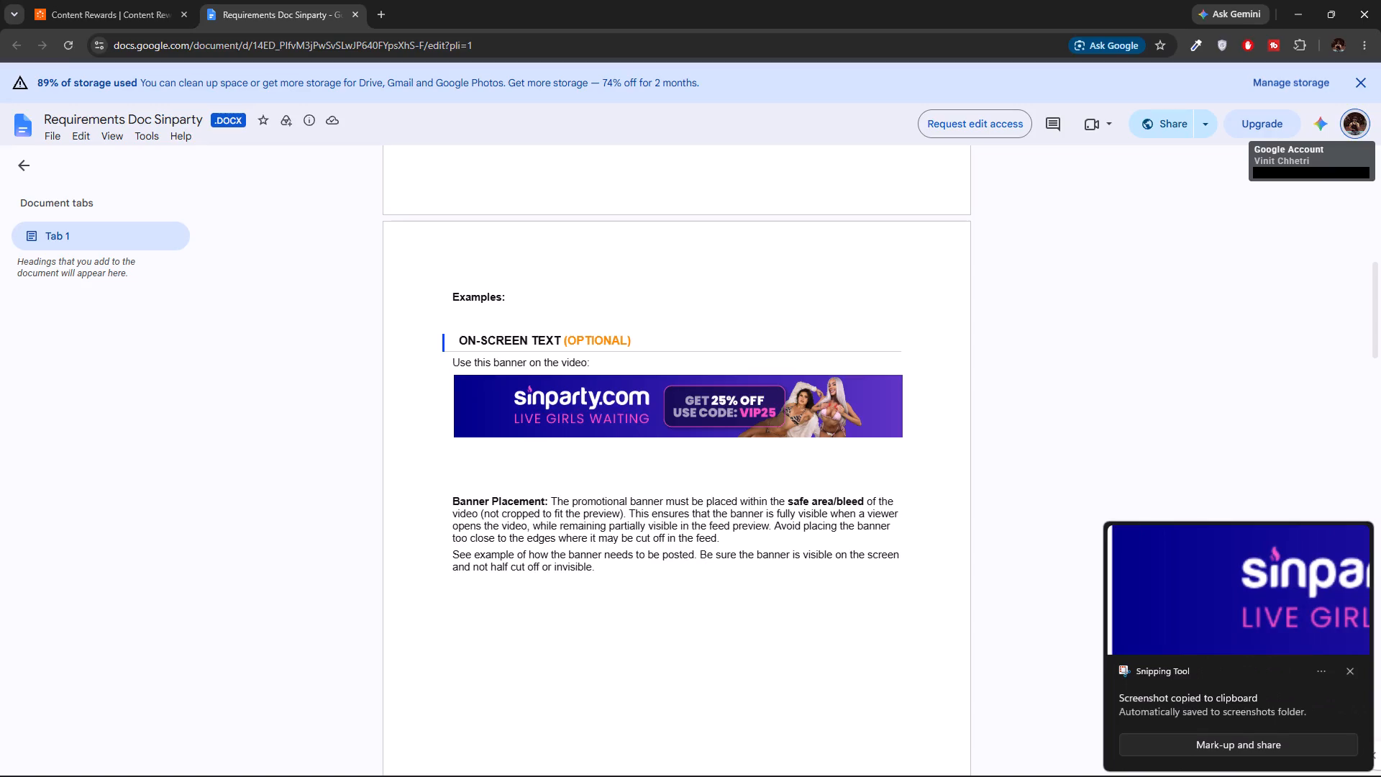
Examine the rest of the requirements document, including the banner placement examples, the declined example and the video folder link.
scroll(903, 436, down, 10)
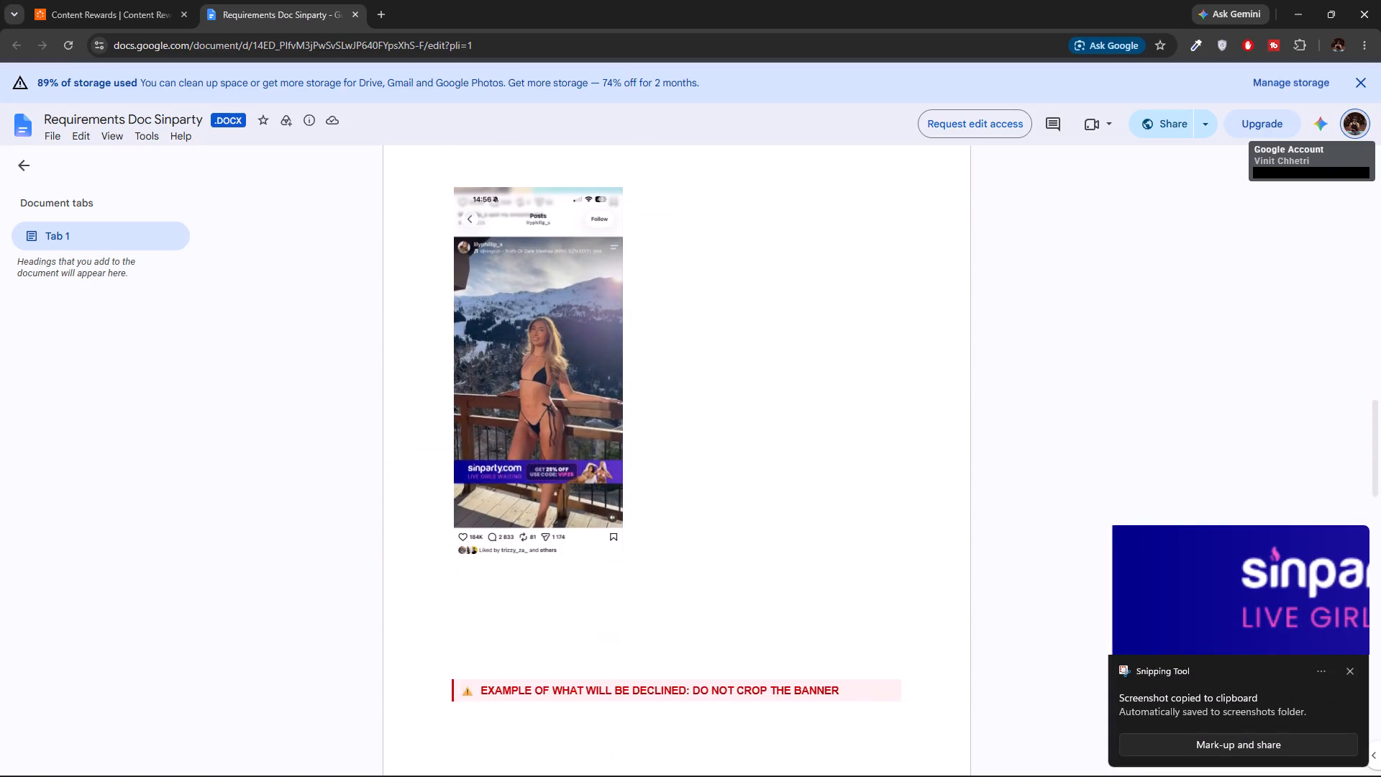
scroll(903, 436, down, 5)
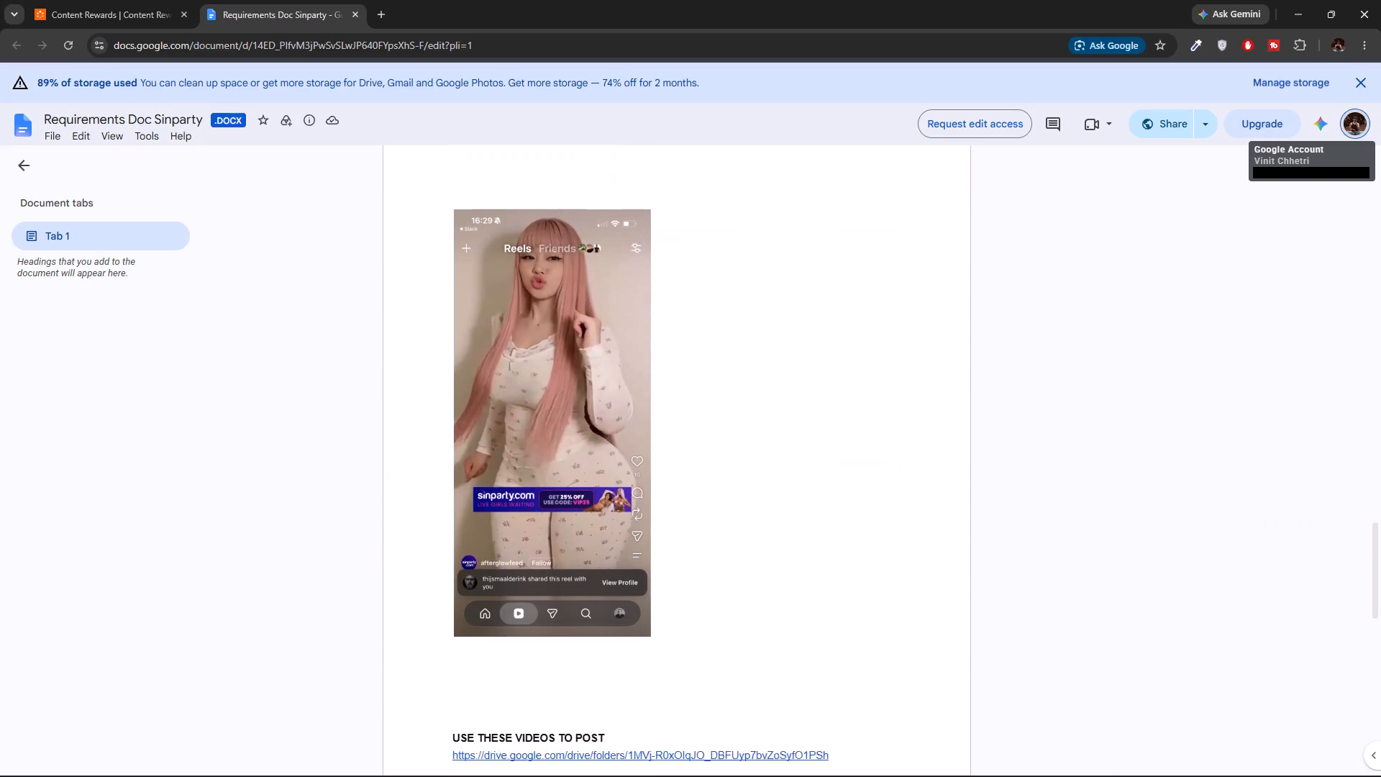
scroll(903, 436, down, 5)
scroll(903, 436, up, 9)
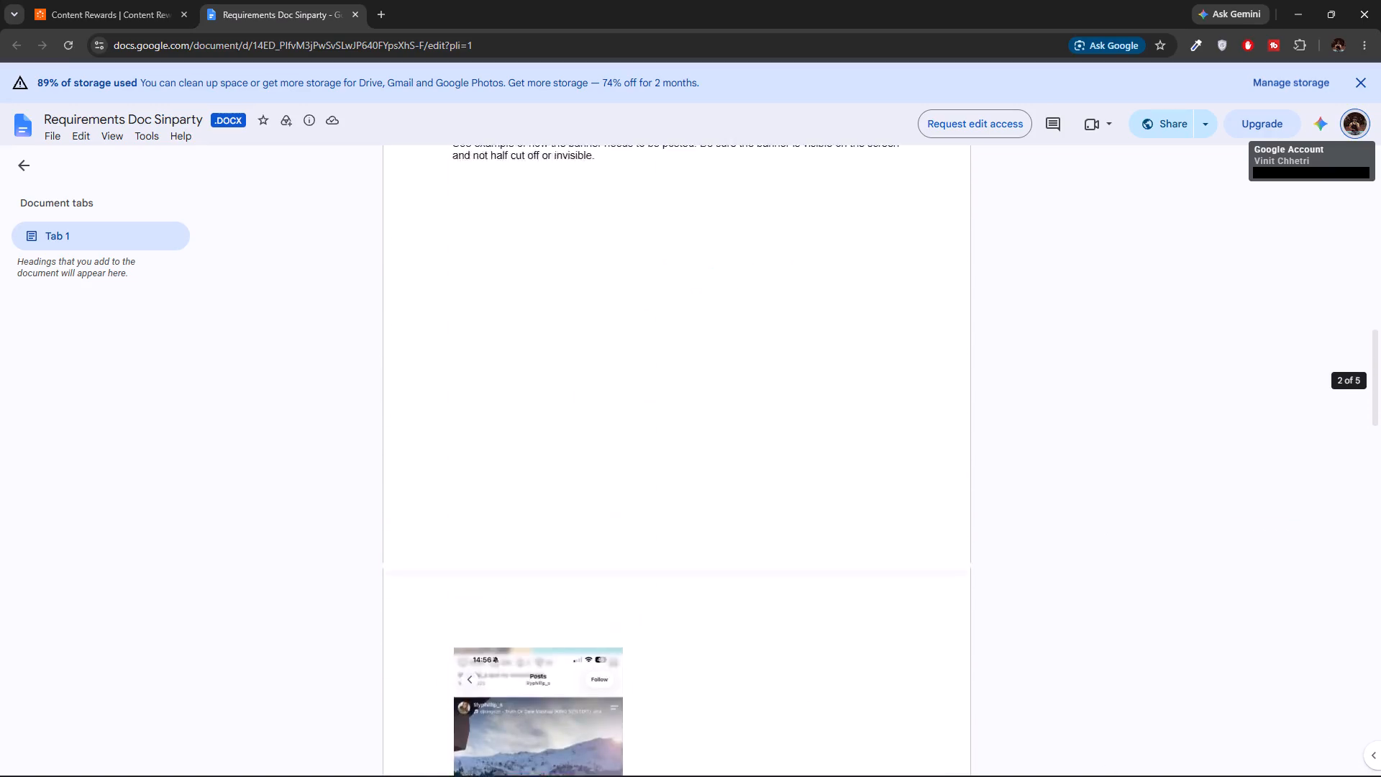
scroll(903, 436, up, 9)
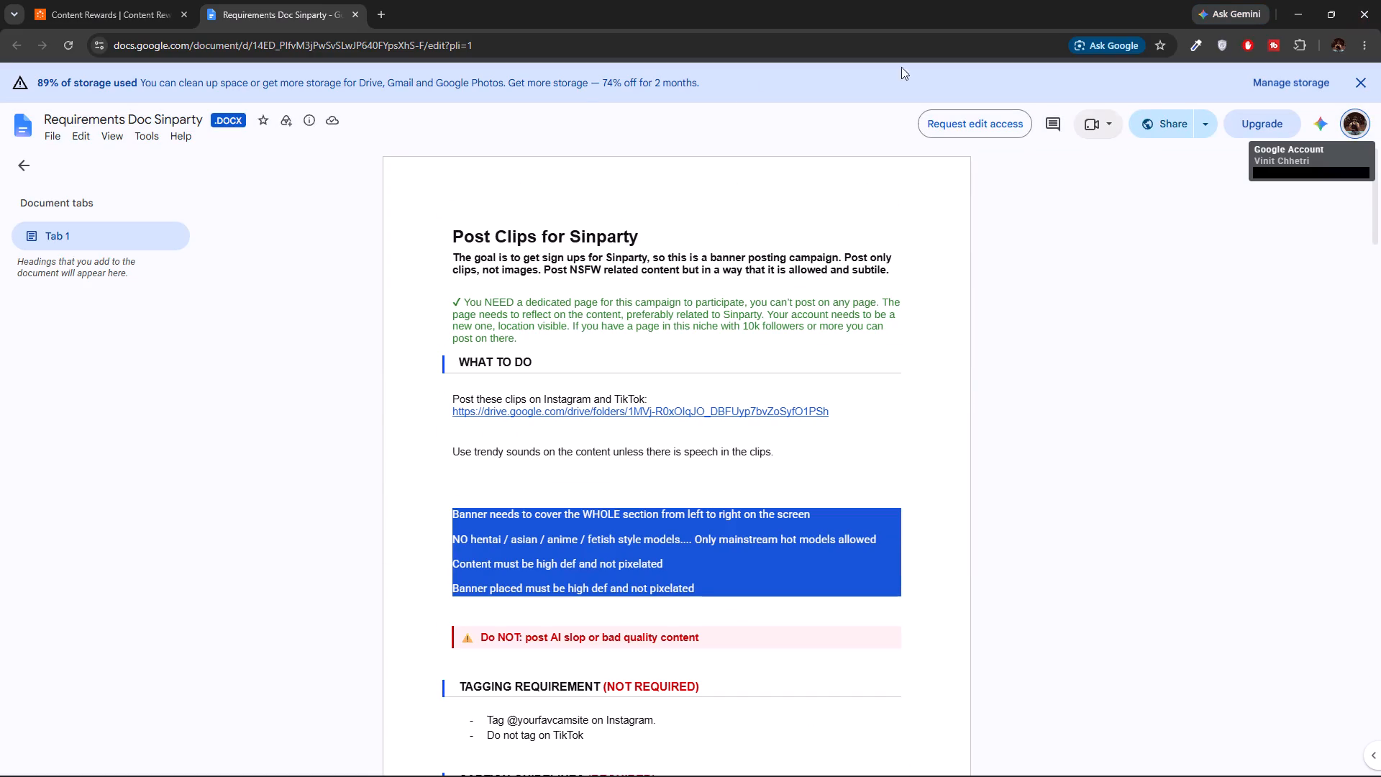
Open Instagram in a new browser tab and decline turning on notifications.
click(380, 11)
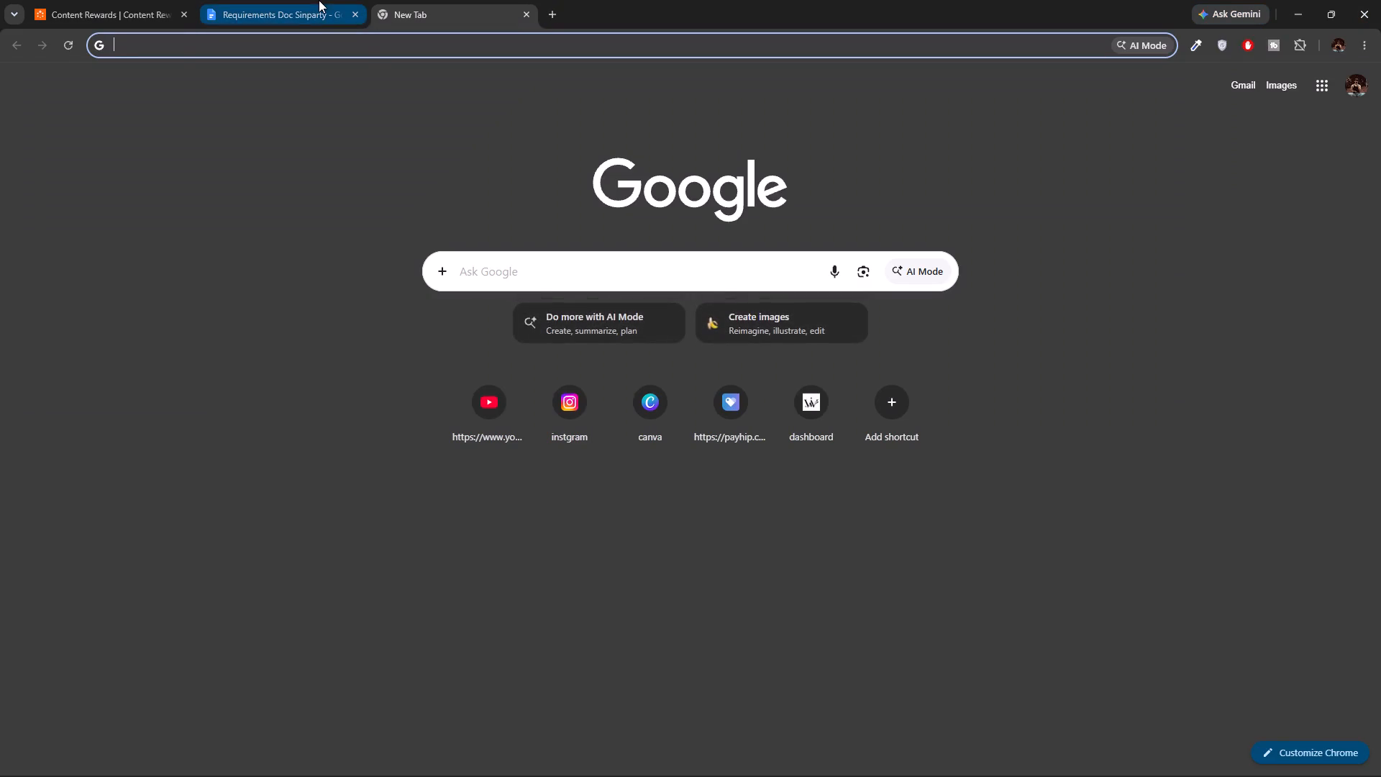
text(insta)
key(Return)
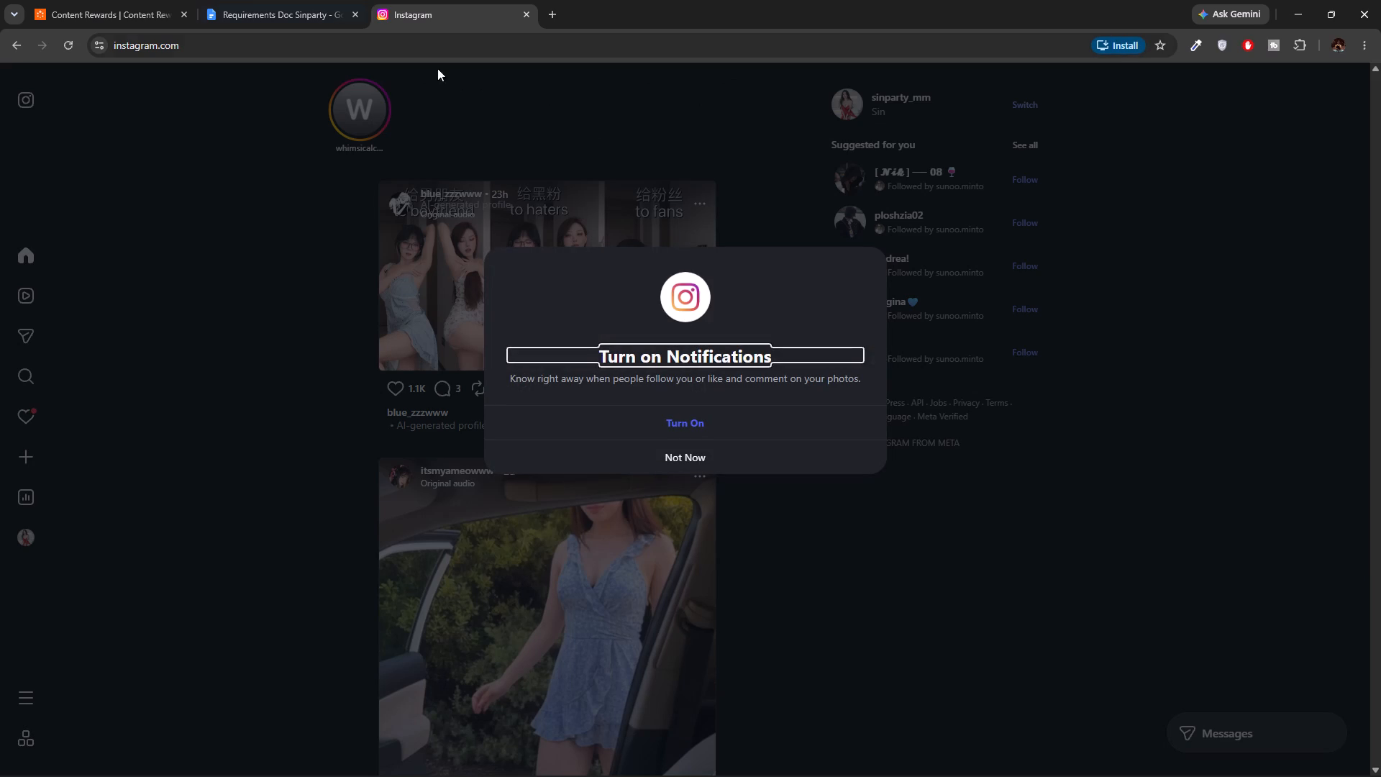
click(640, 447)
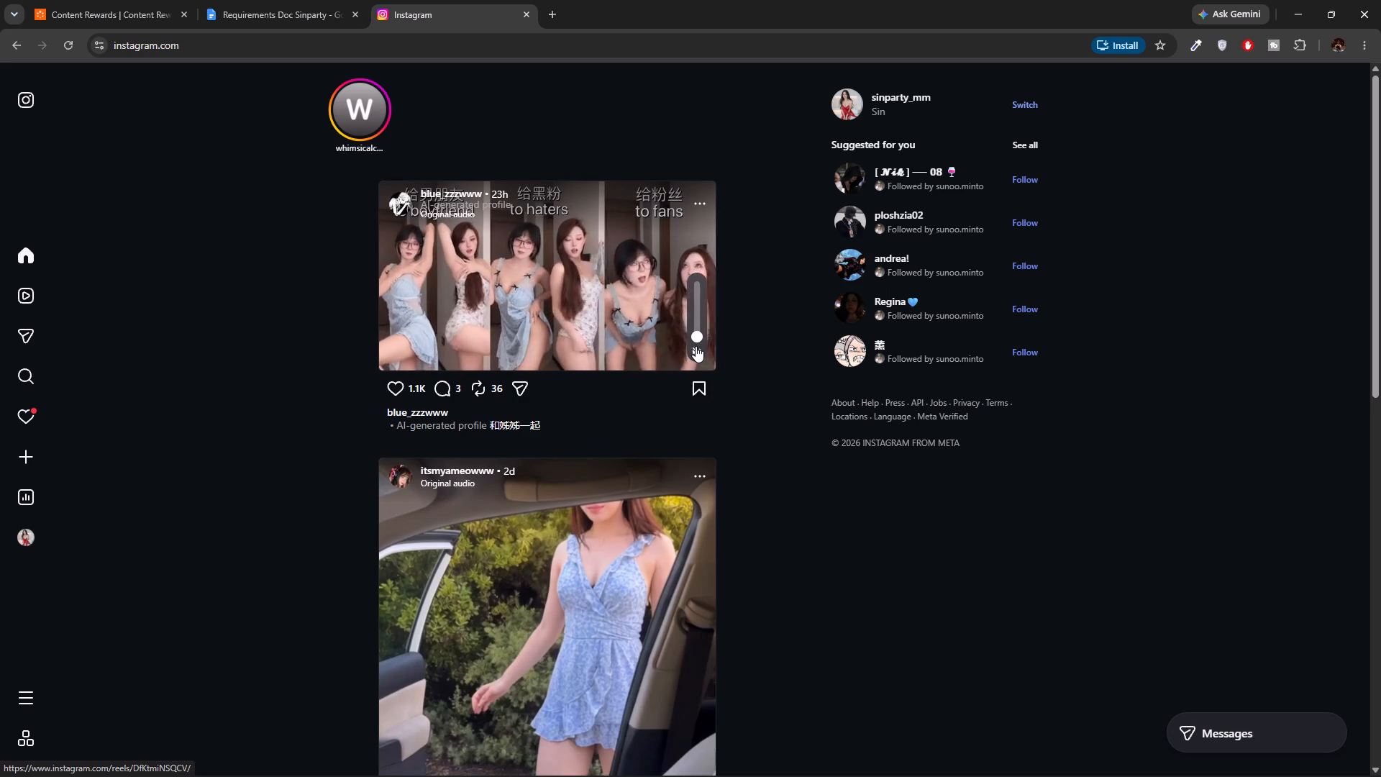
Unmute the videos in the Instagram home feed and browse the posted and suggested reels.
click(696, 346)
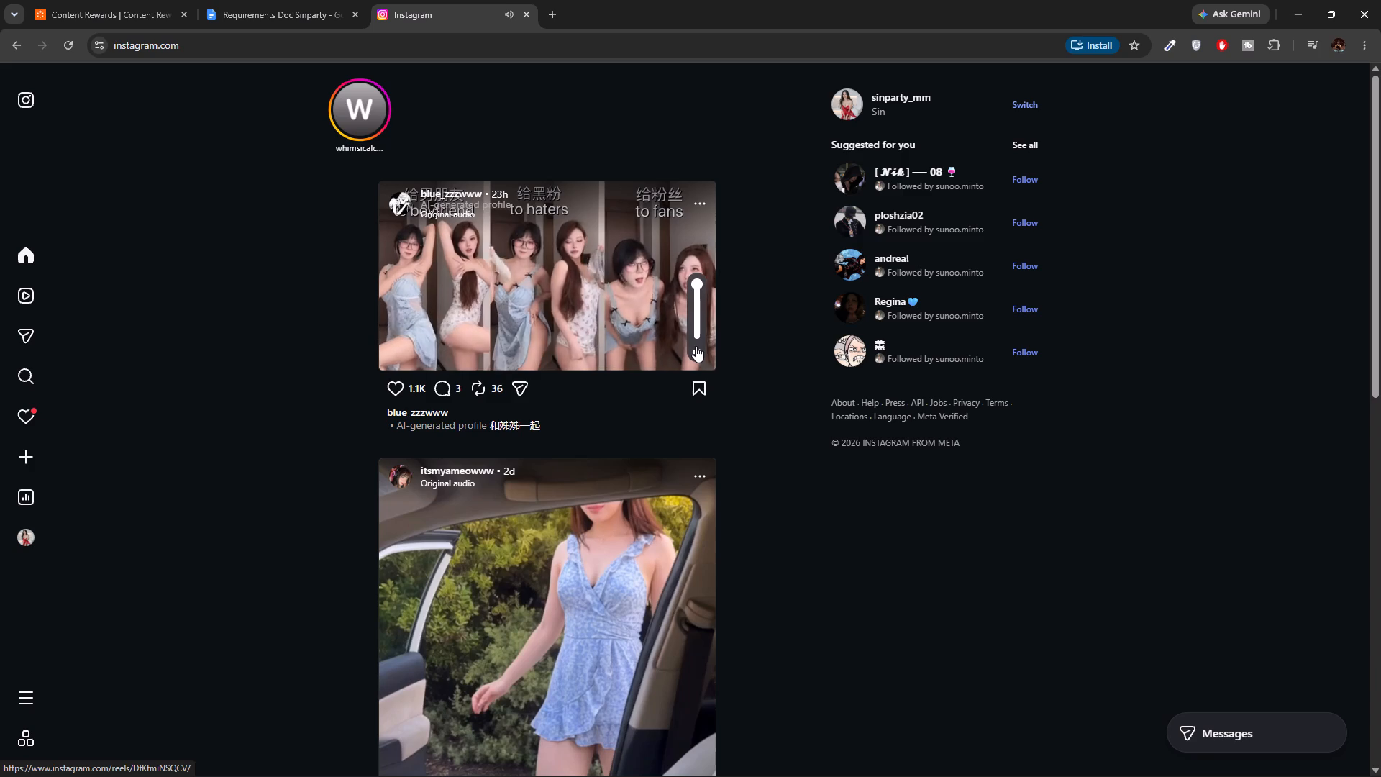
scroll(639, 510, down, 4)
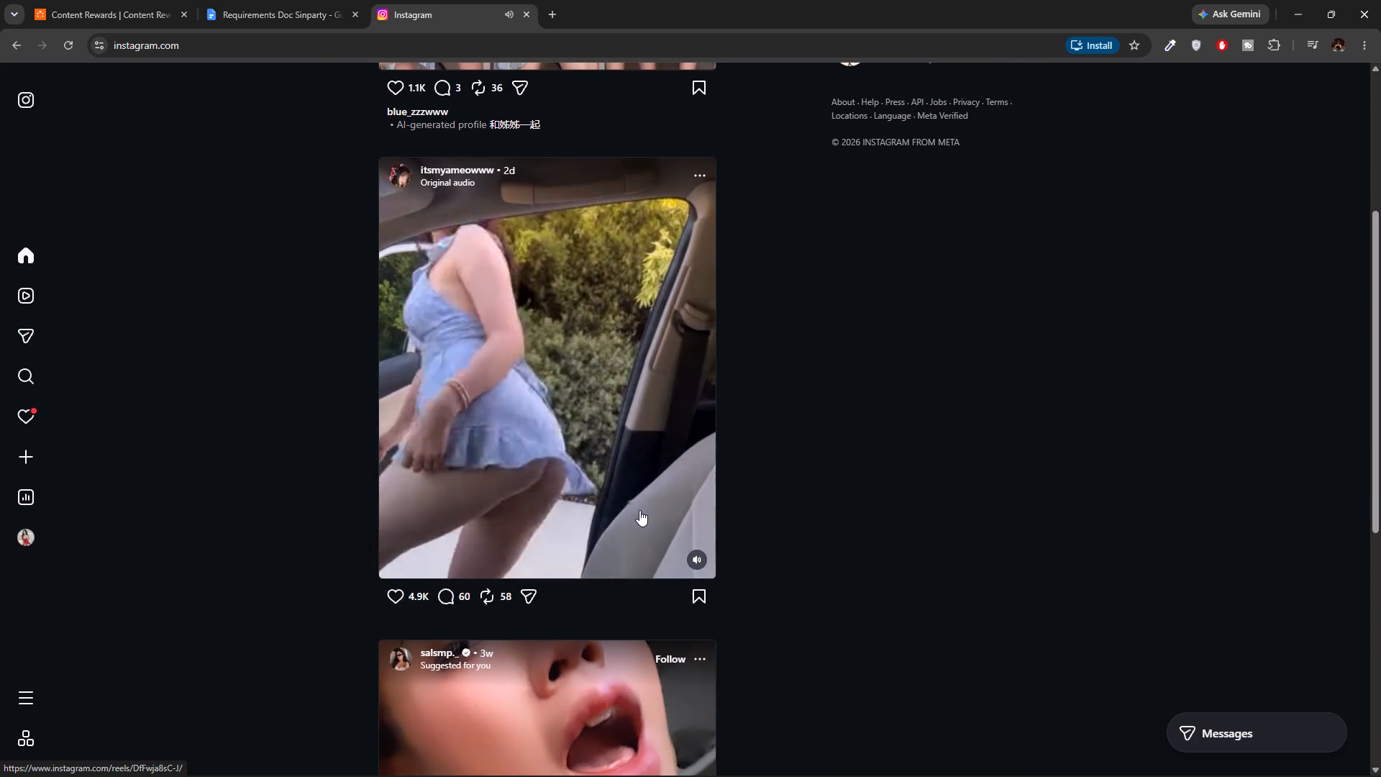
scroll(639, 510, down, 1)
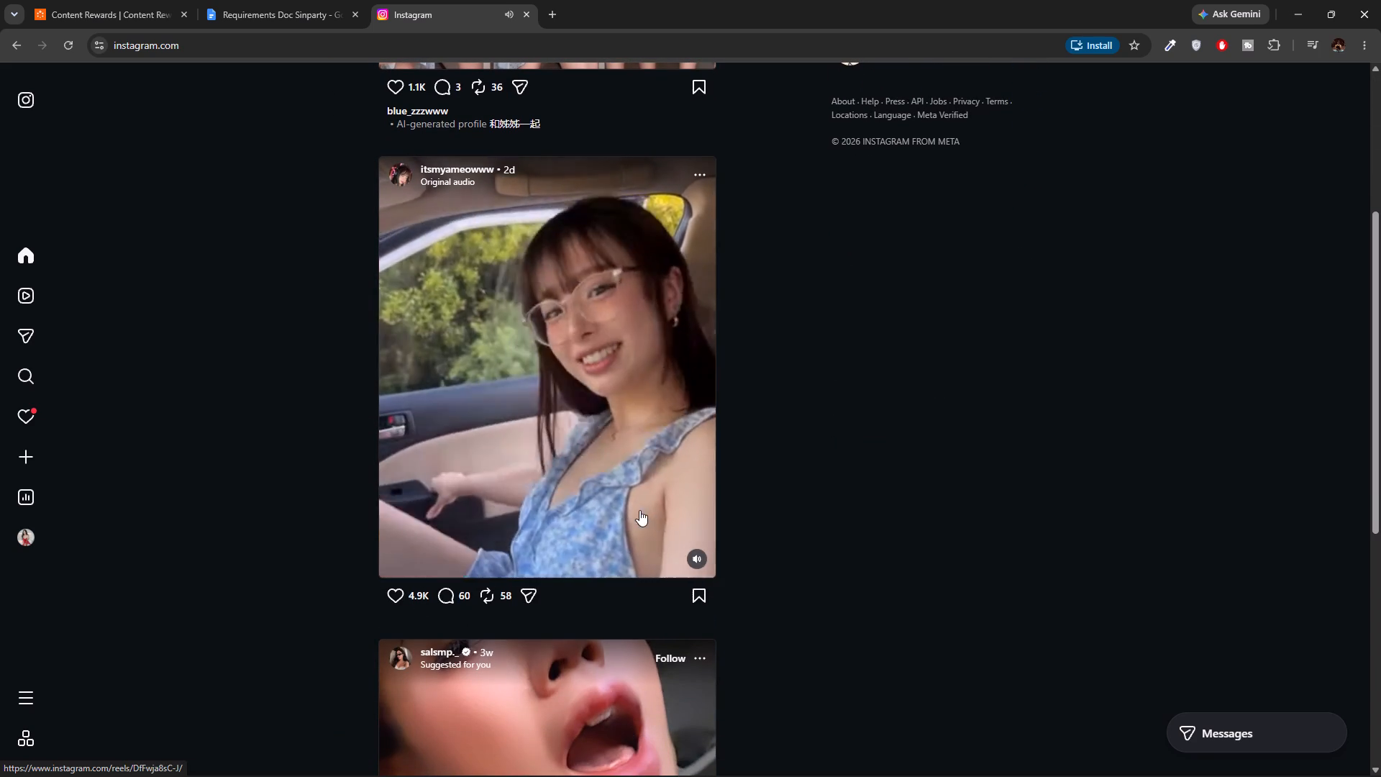
scroll(639, 510, down, 2)
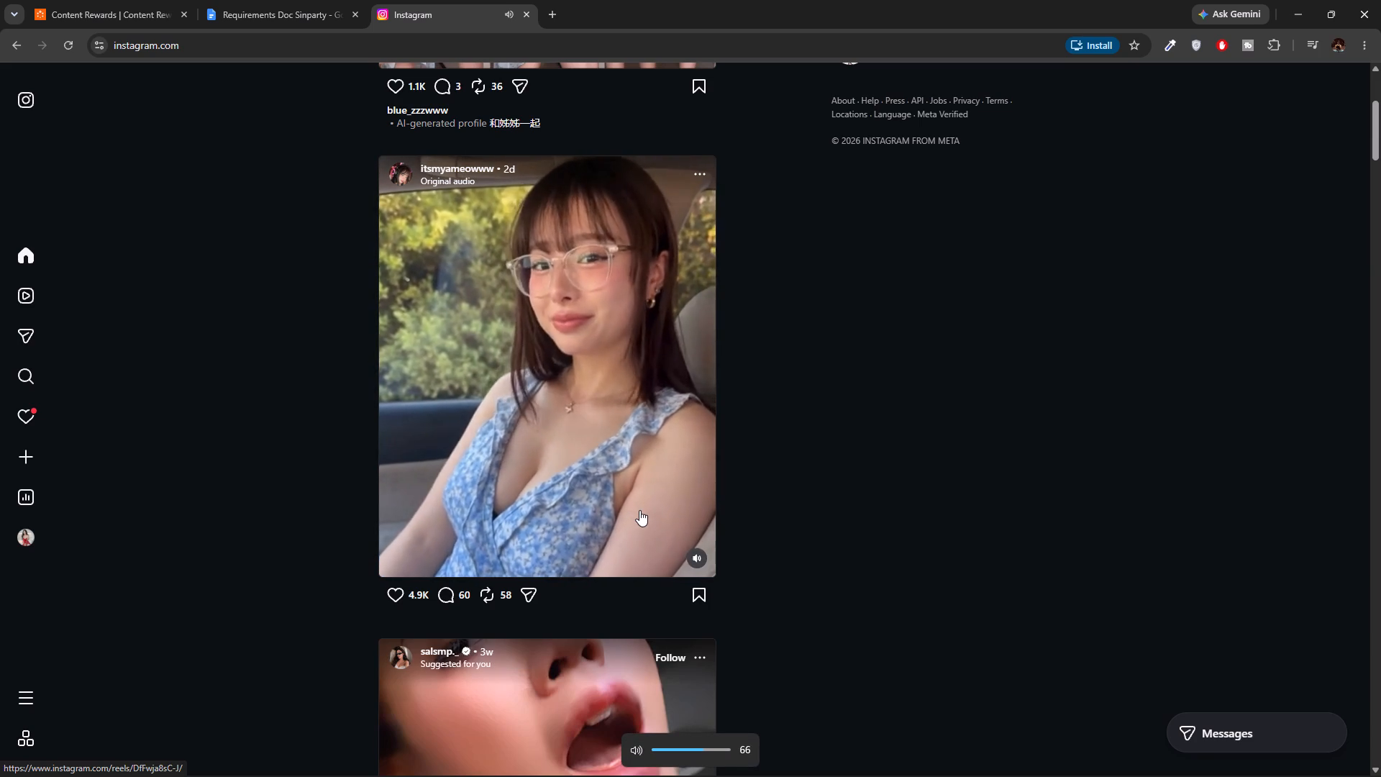
scroll(639, 510, down, 4)
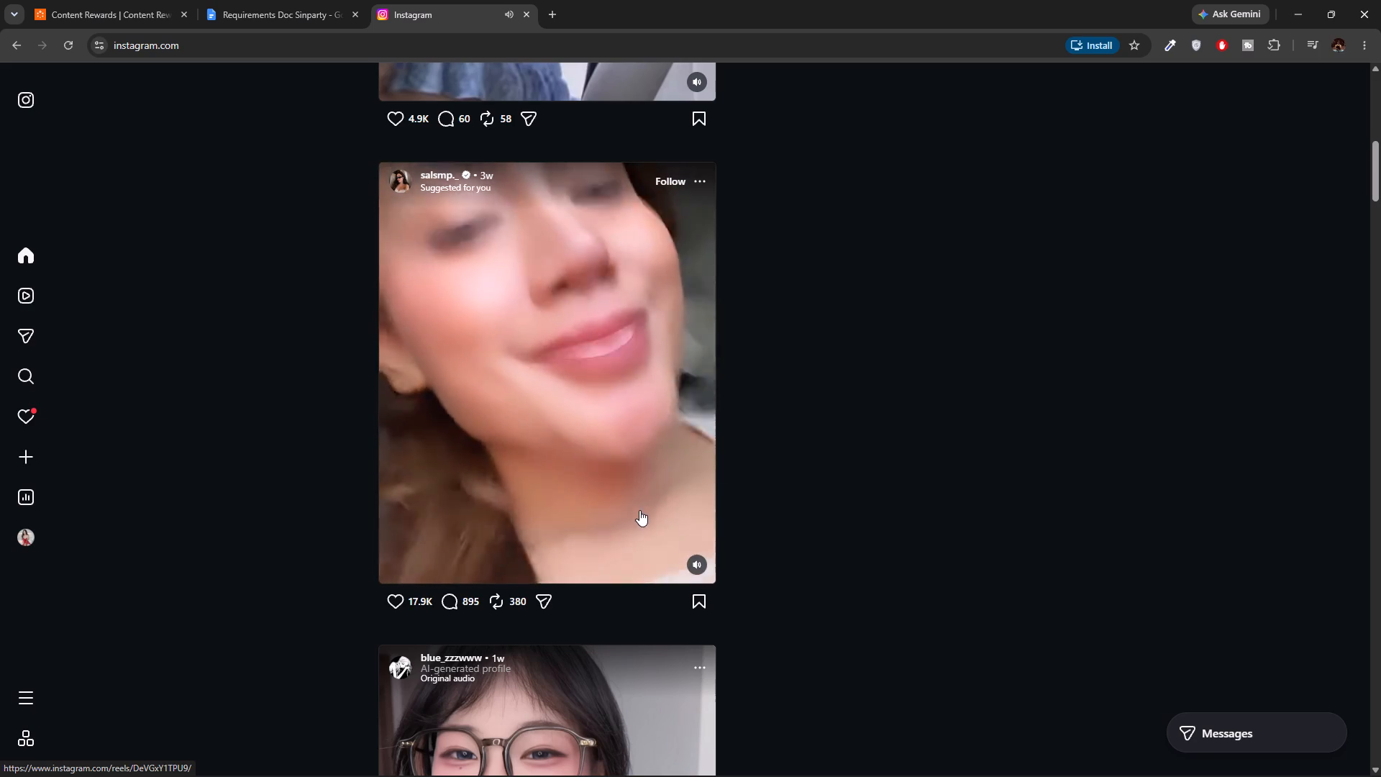
scroll(639, 510, down, 5)
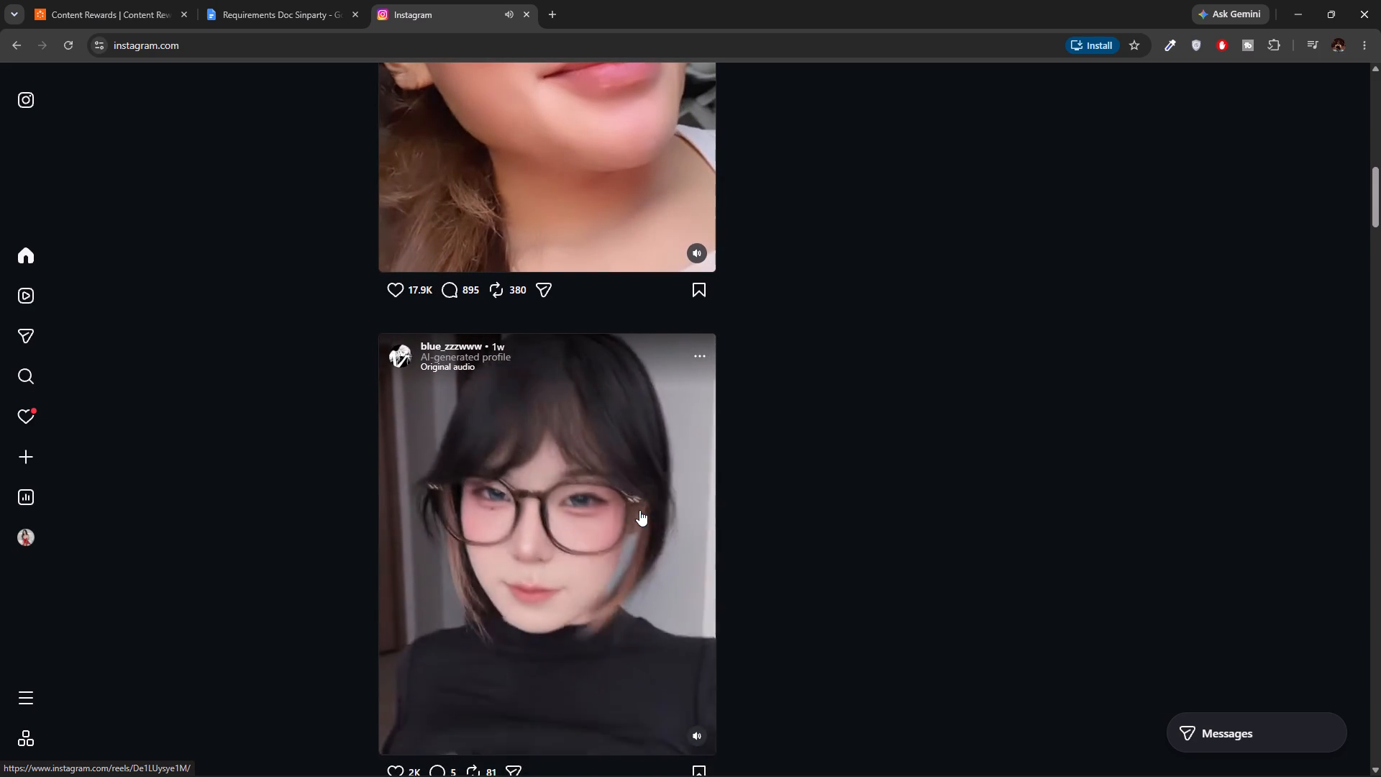
scroll(639, 510, down, 2)
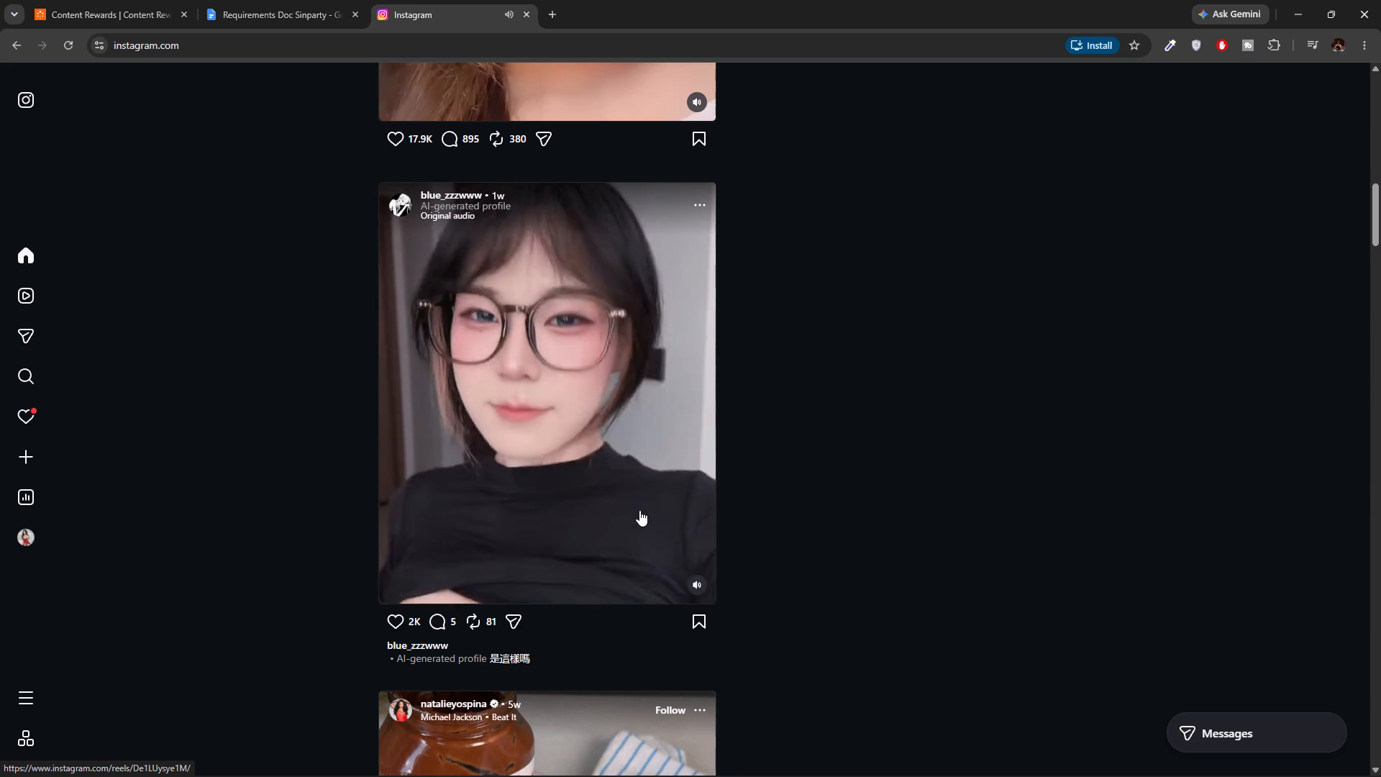
scroll(639, 510, down, 5)
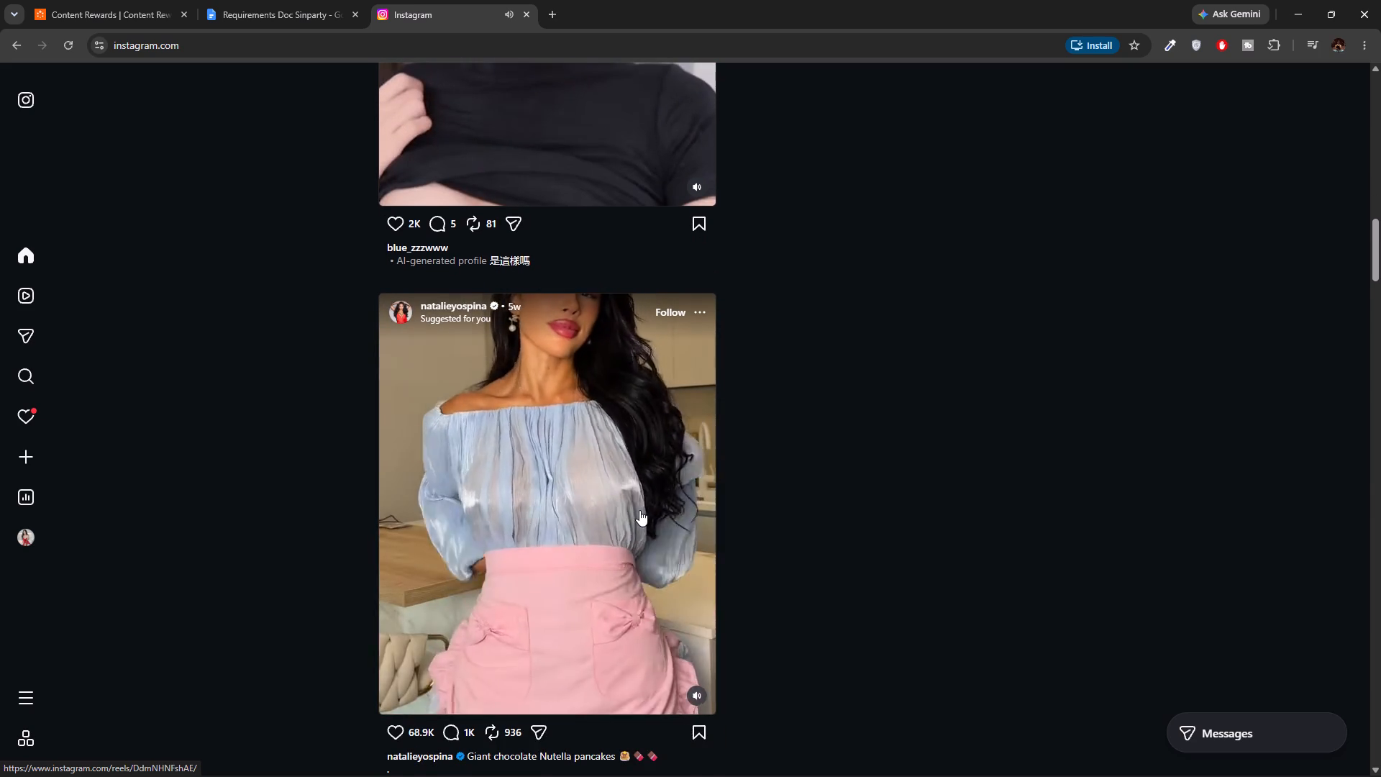
scroll(639, 510, down, 1)
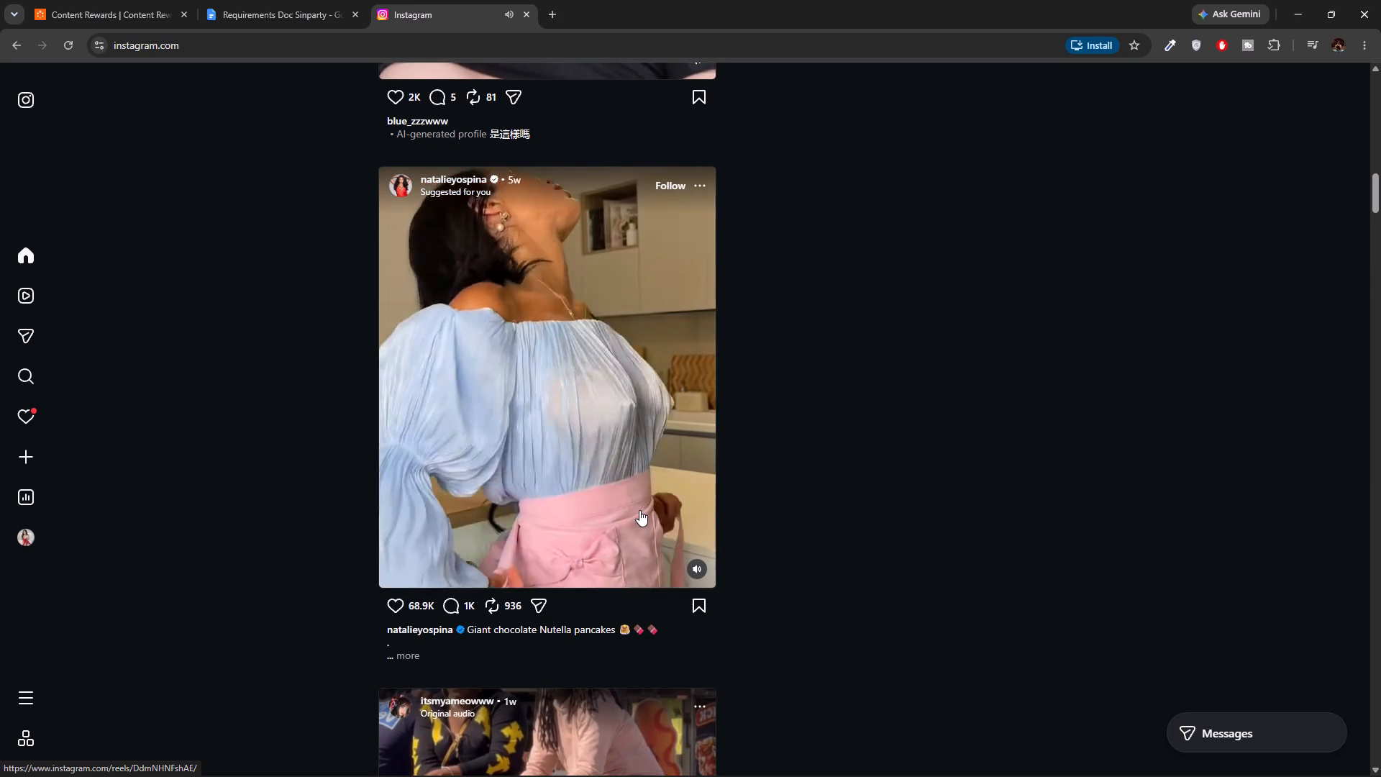
scroll(639, 510, down, 1)
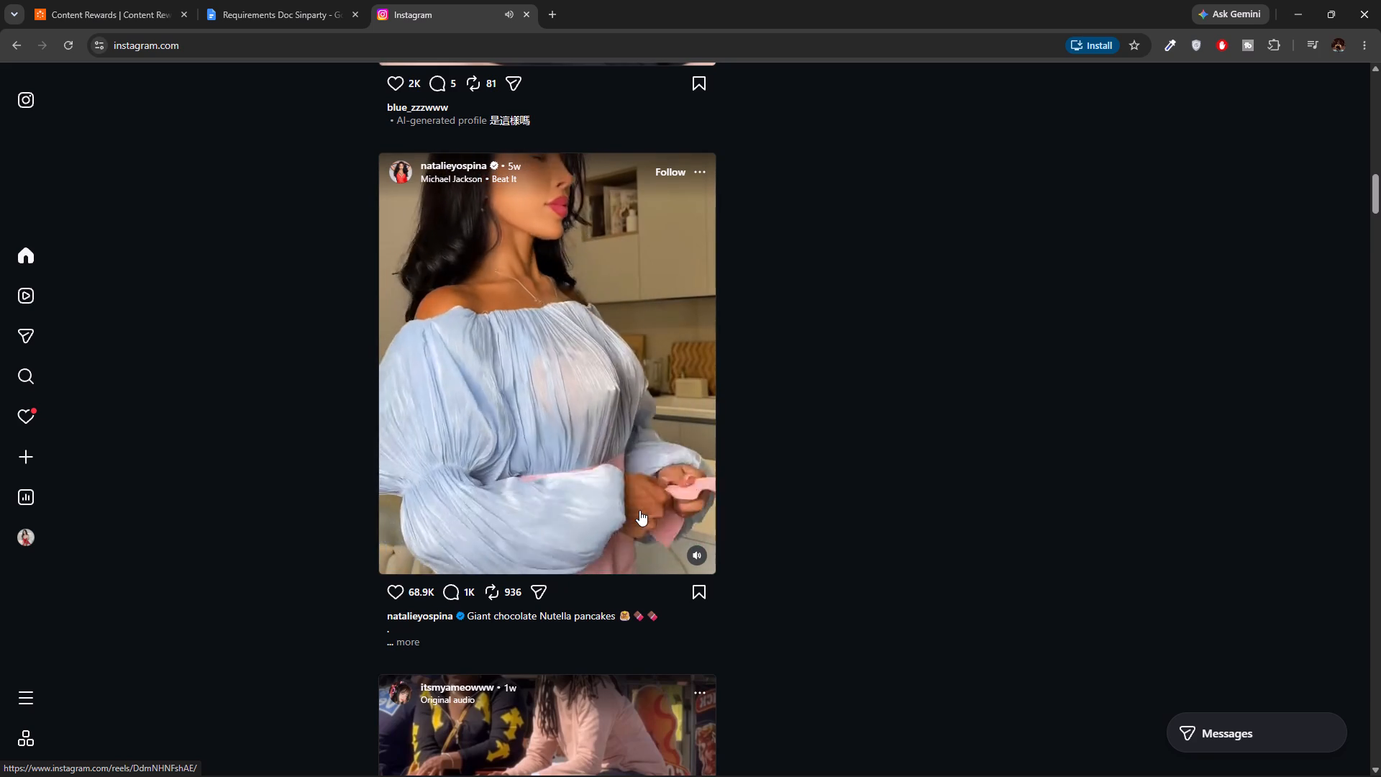
scroll(639, 510, down, 5)
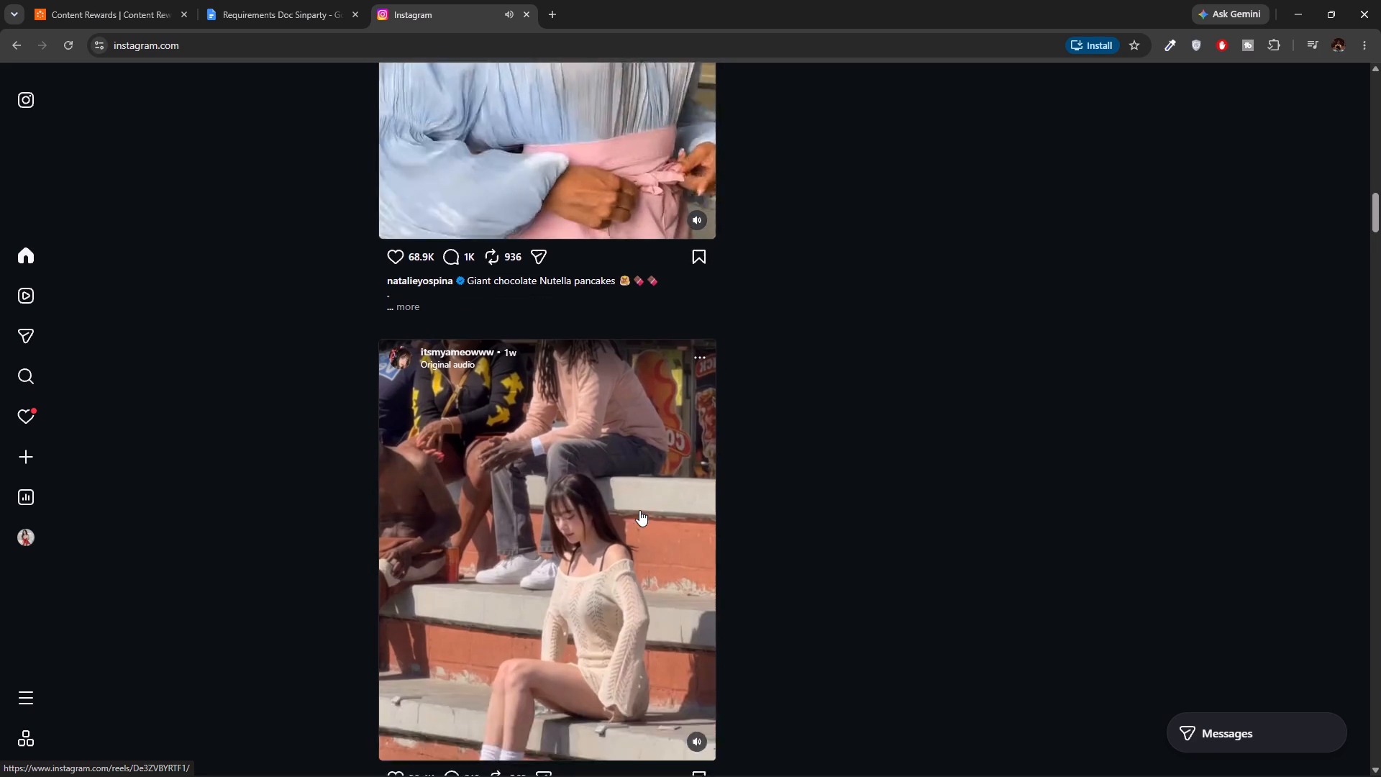
scroll(639, 510, down, 3)
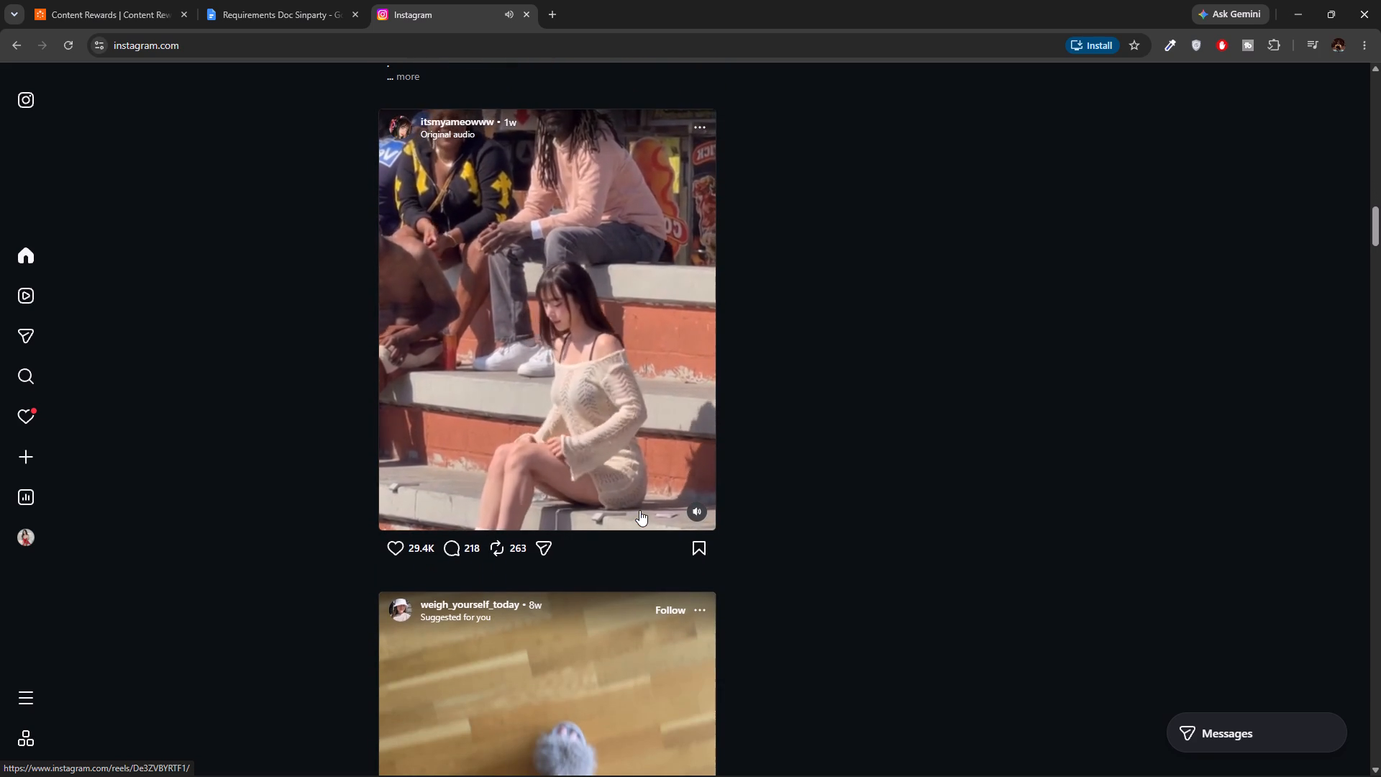
scroll(639, 510, down, 1)
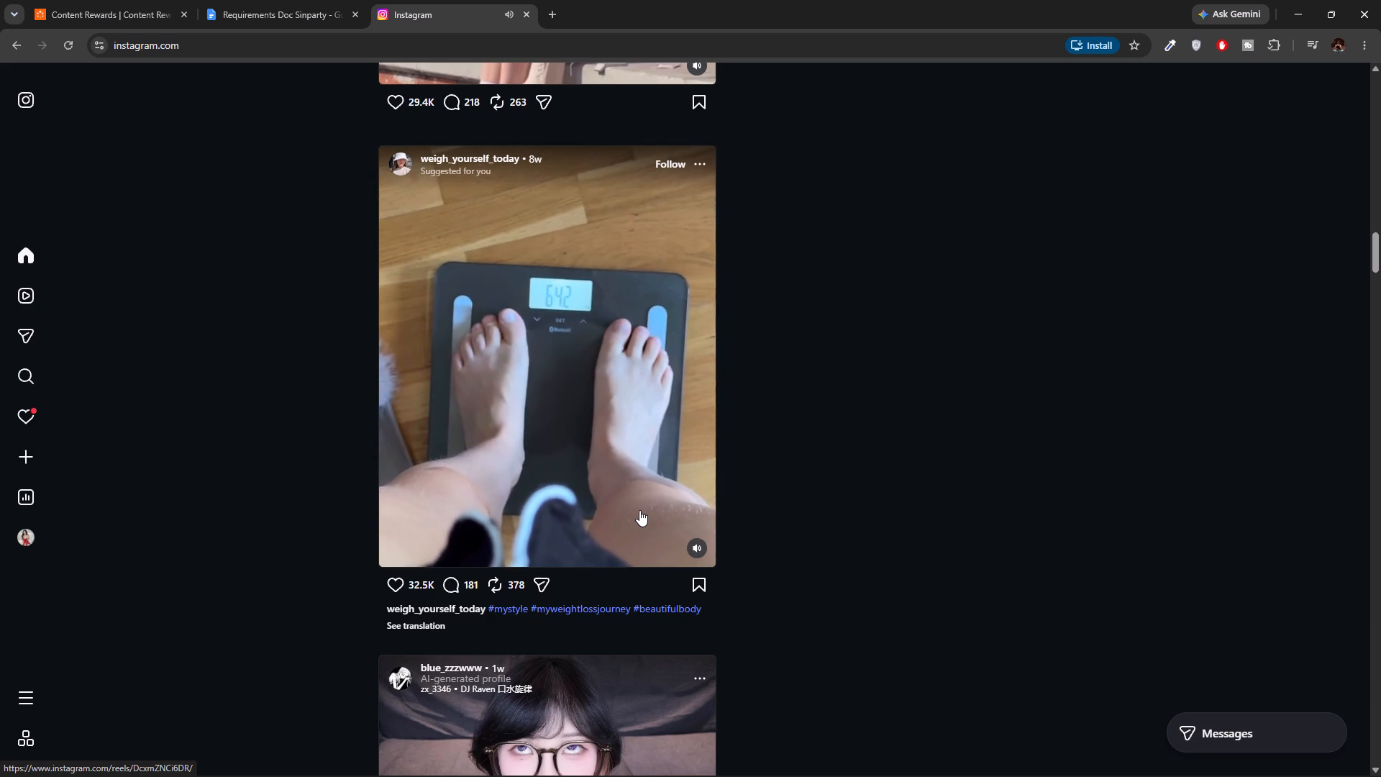
scroll(778, 206, up, 12)
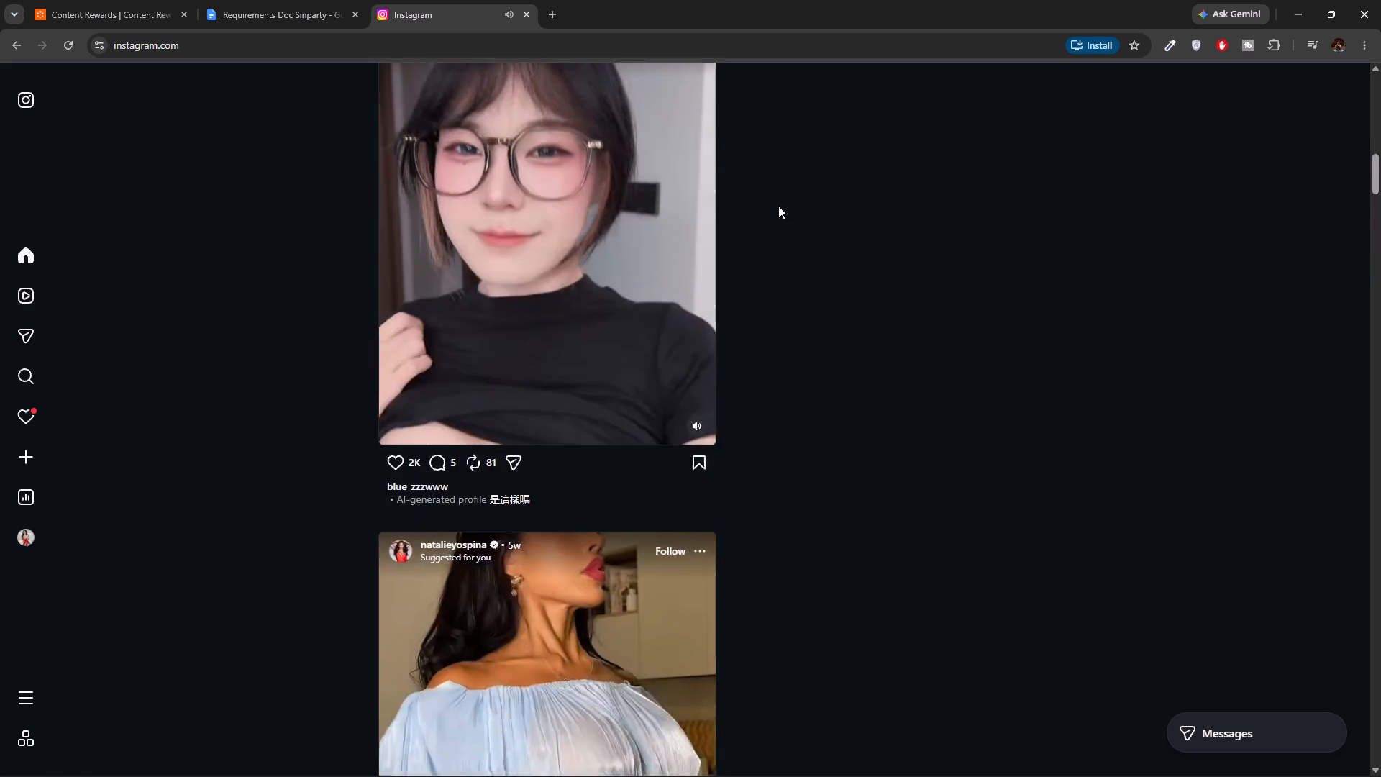
scroll(778, 206, up, 7)
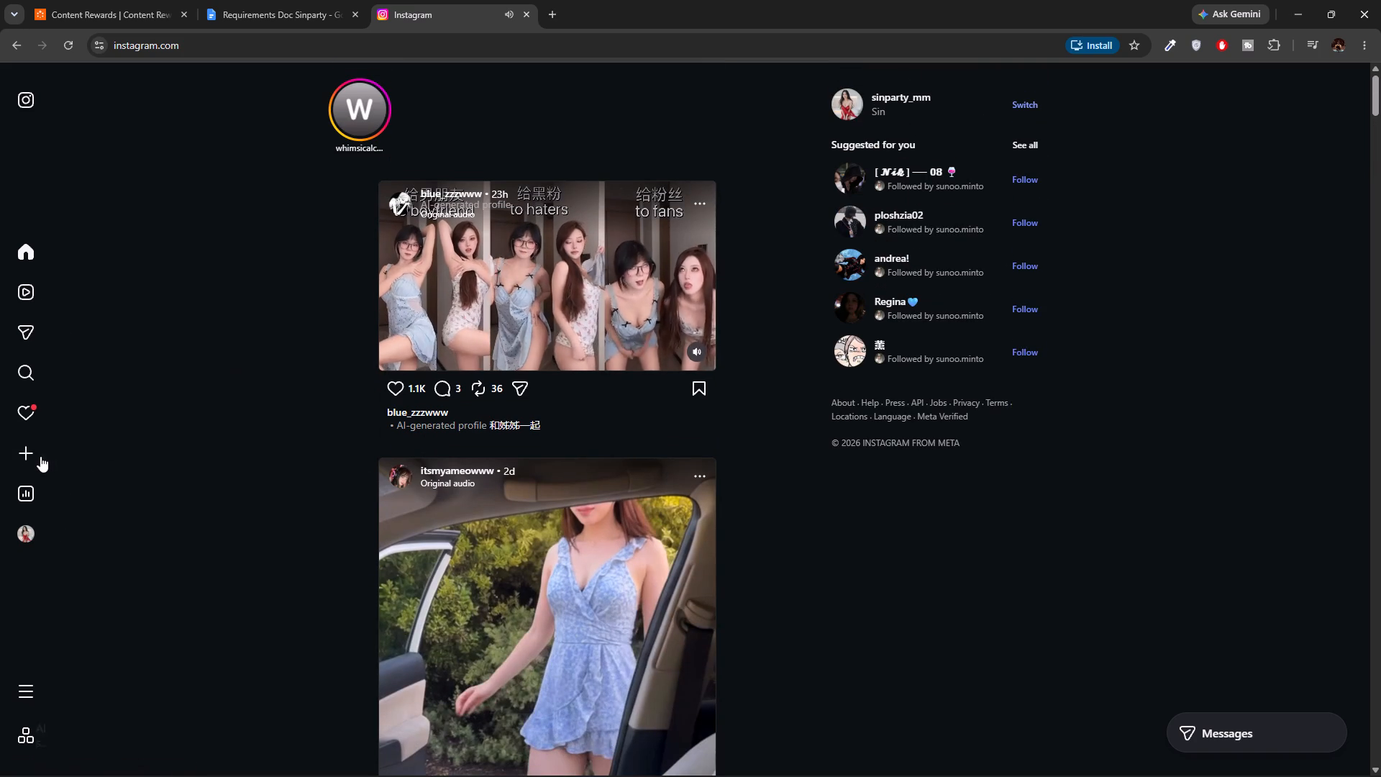
Start a new Instagram post and look through the Downloads folder for the media file to upload.
click(35, 457)
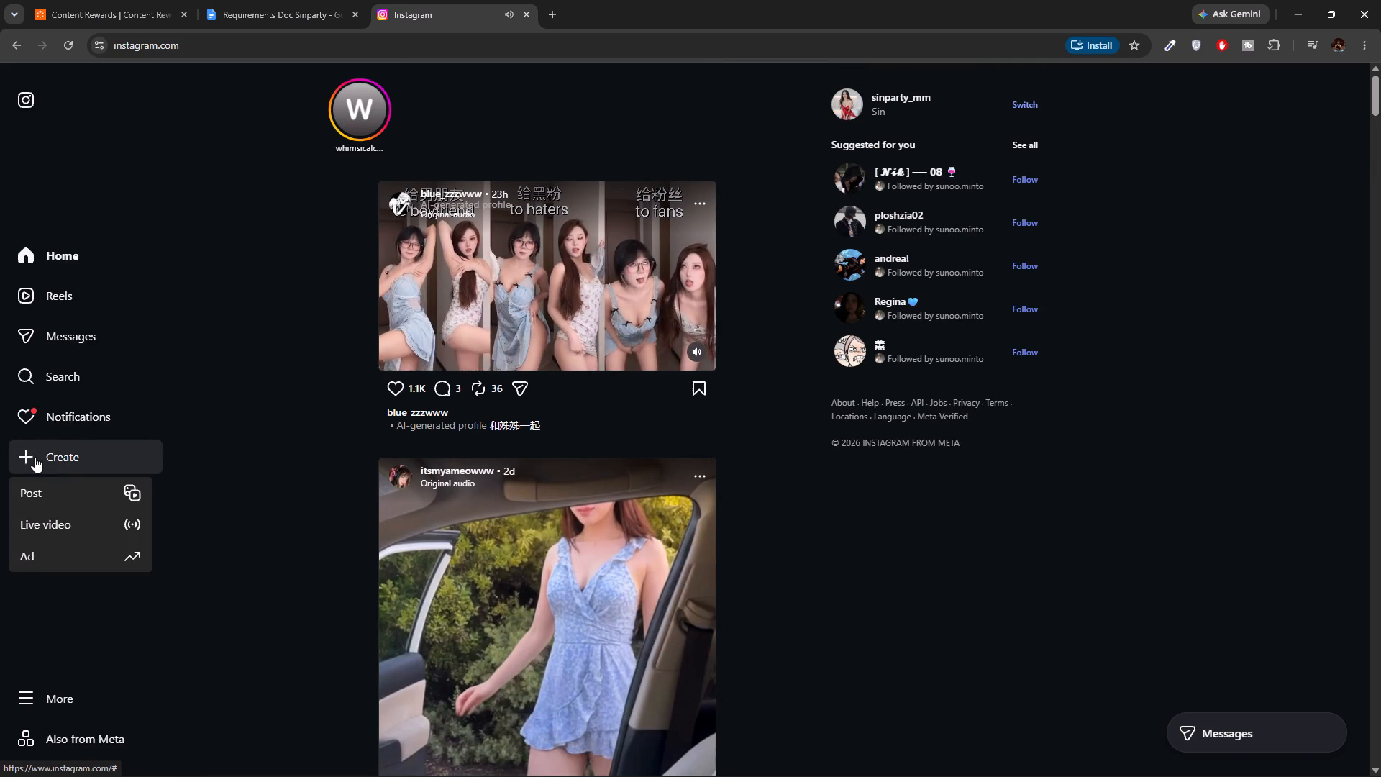
click(41, 484)
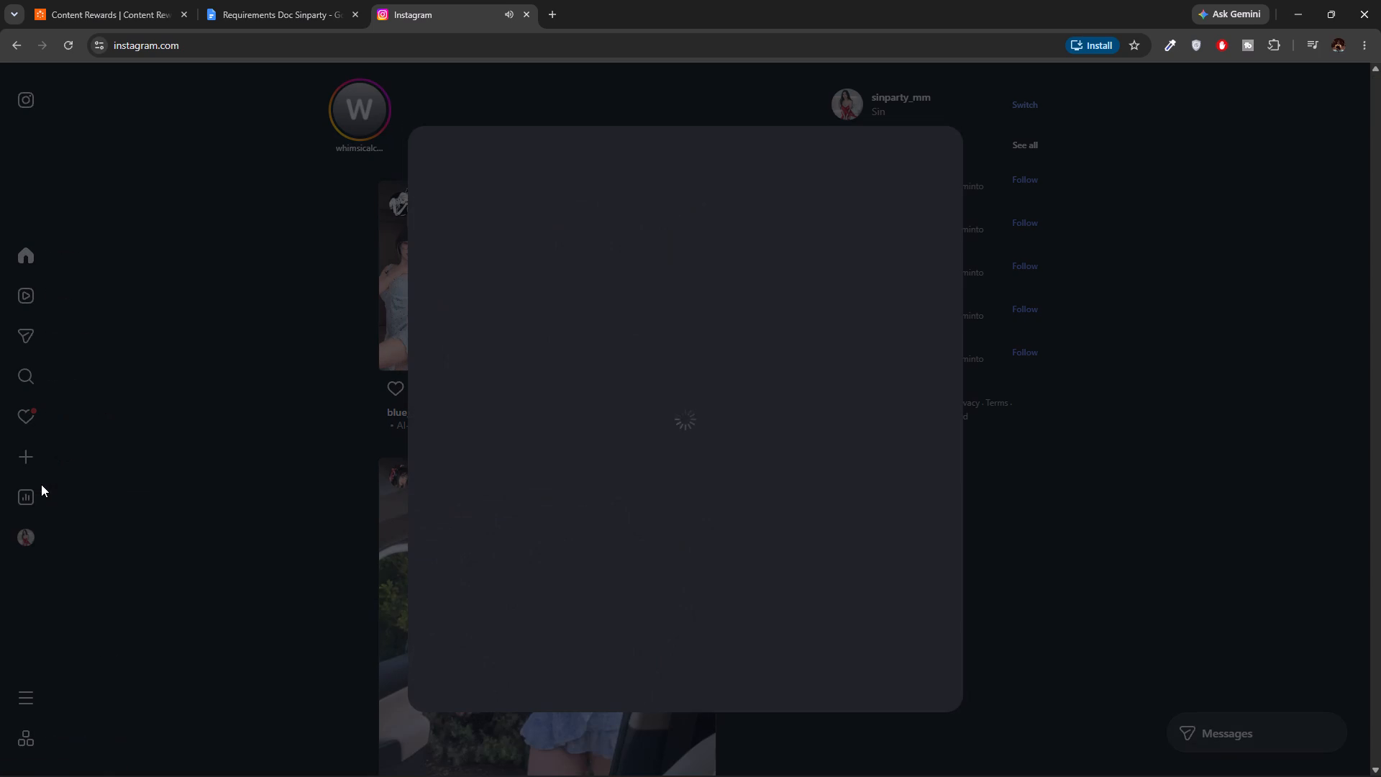
click(693, 473)
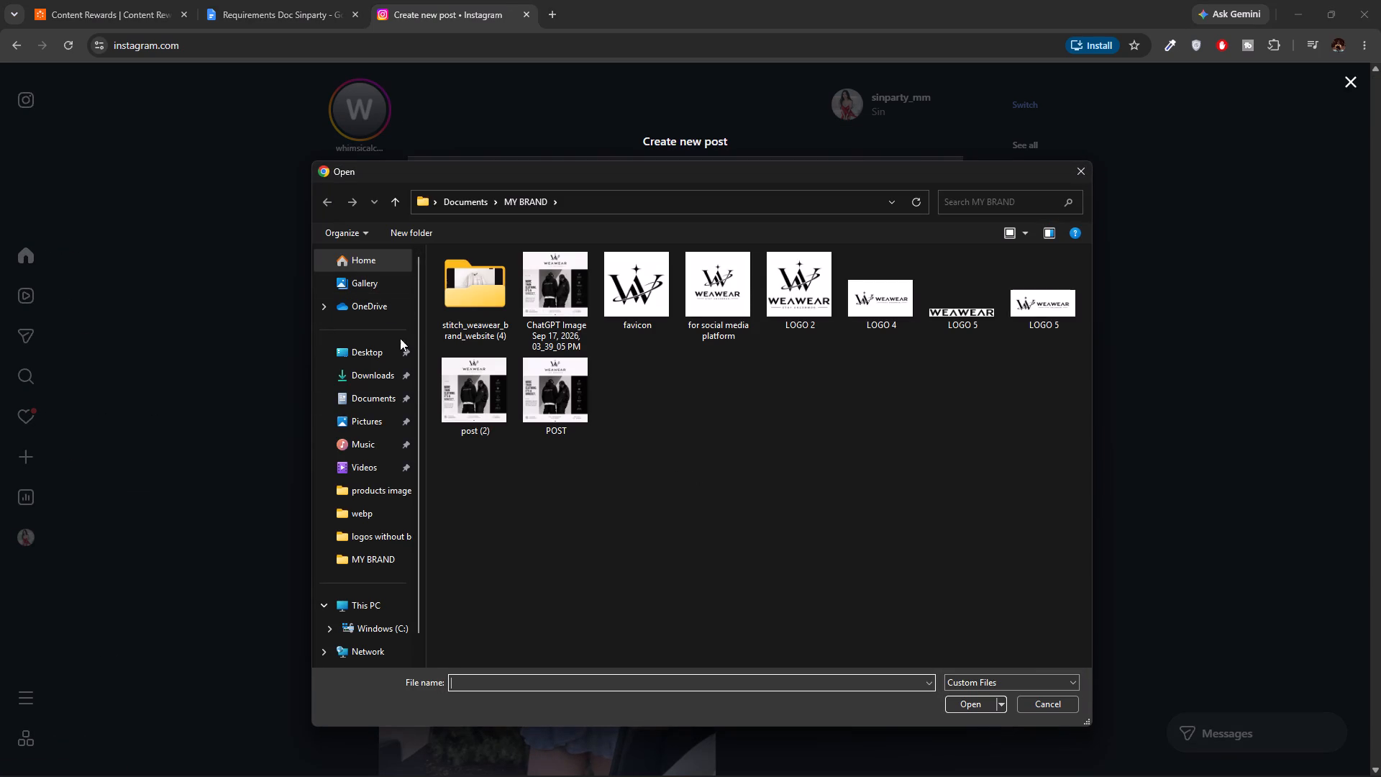
click(360, 385)
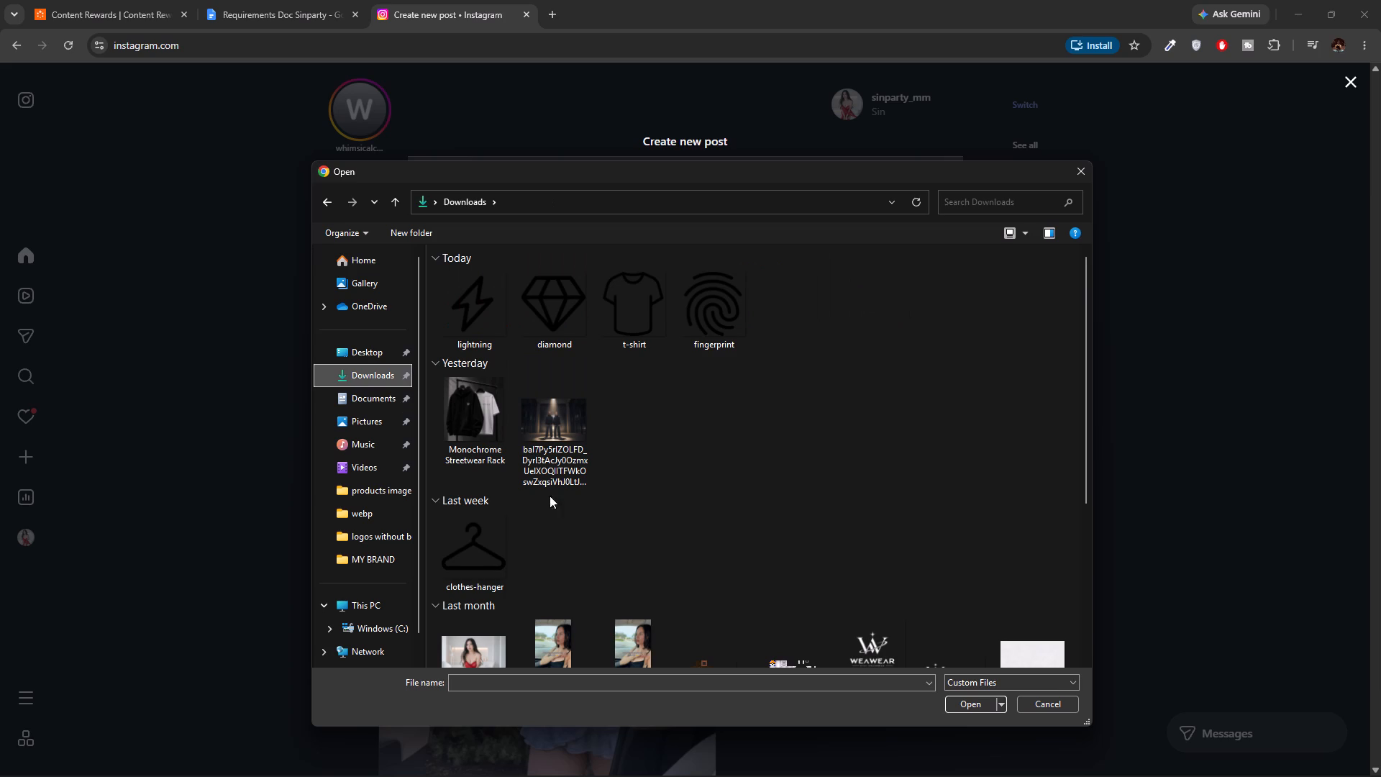
scroll(678, 580, down, 3)
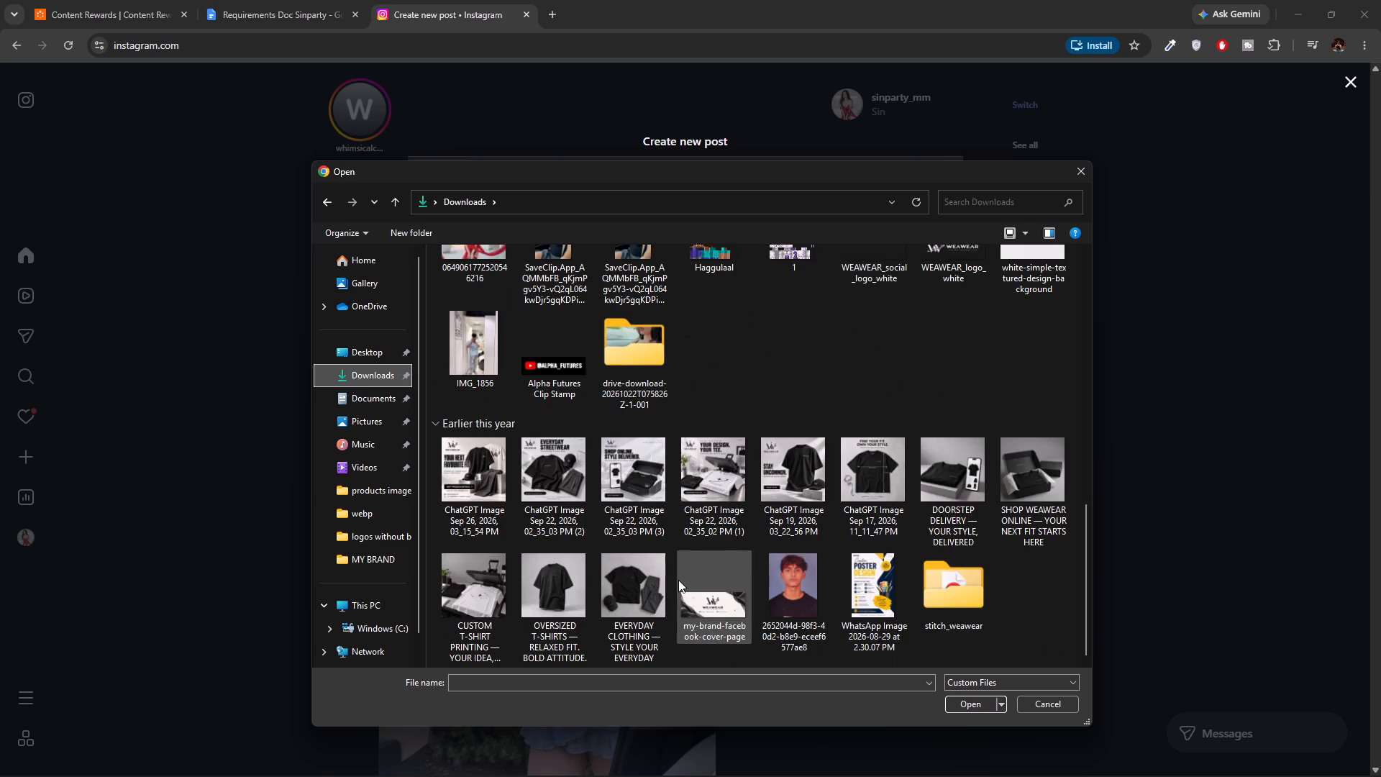
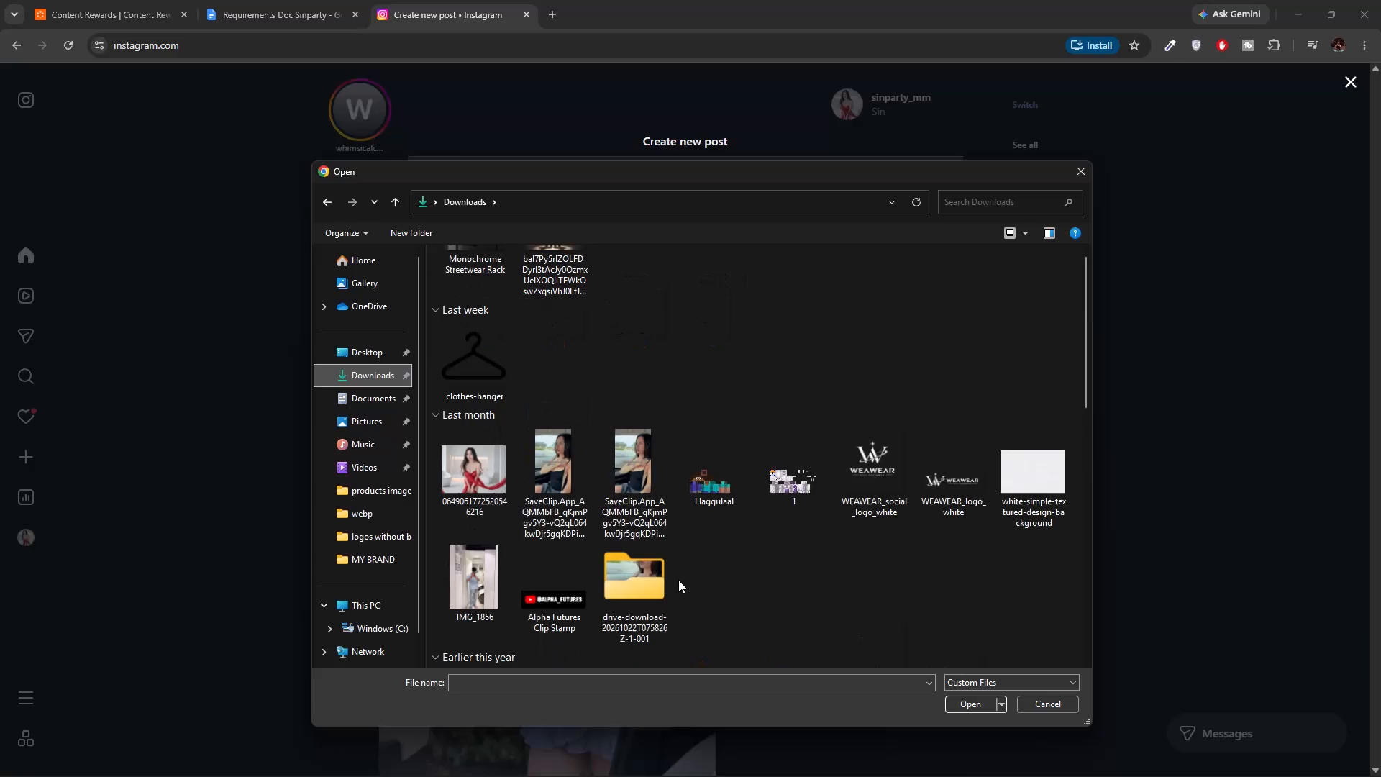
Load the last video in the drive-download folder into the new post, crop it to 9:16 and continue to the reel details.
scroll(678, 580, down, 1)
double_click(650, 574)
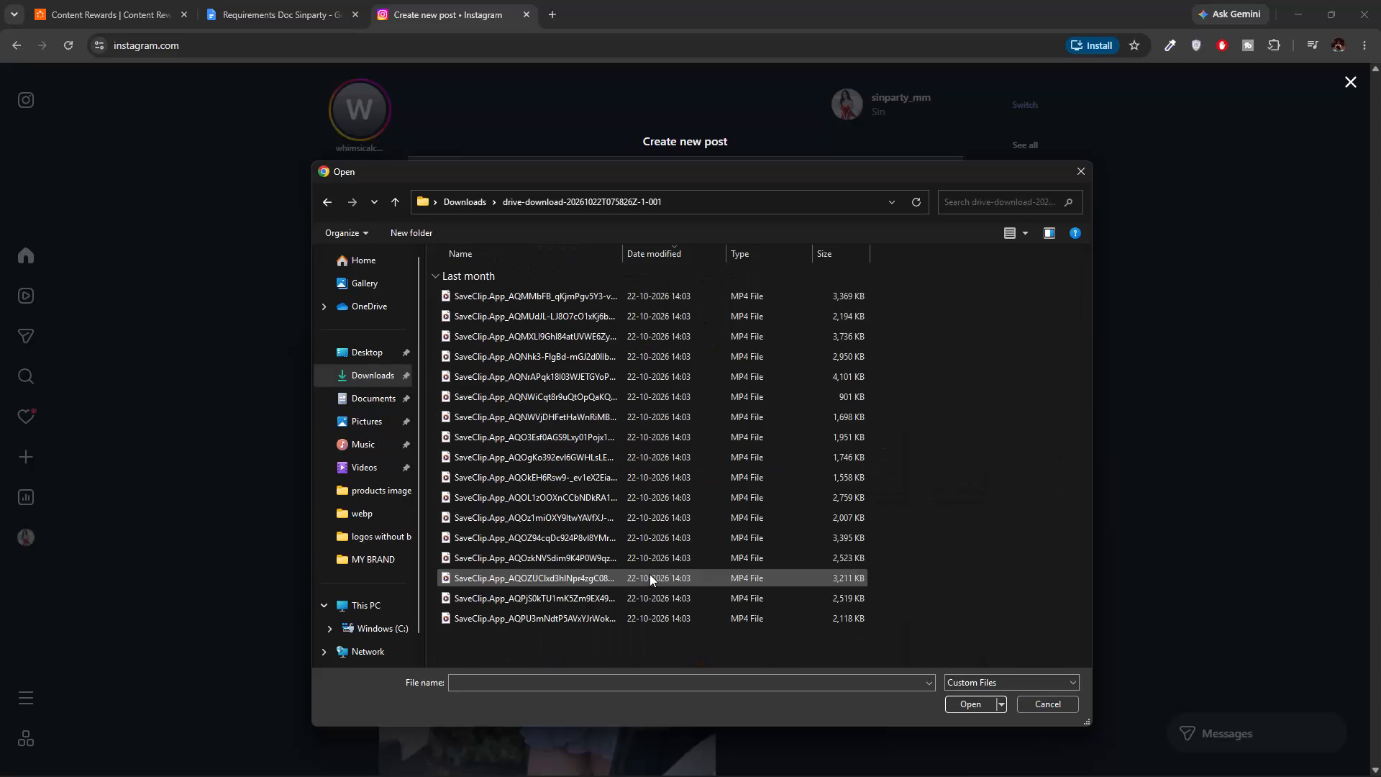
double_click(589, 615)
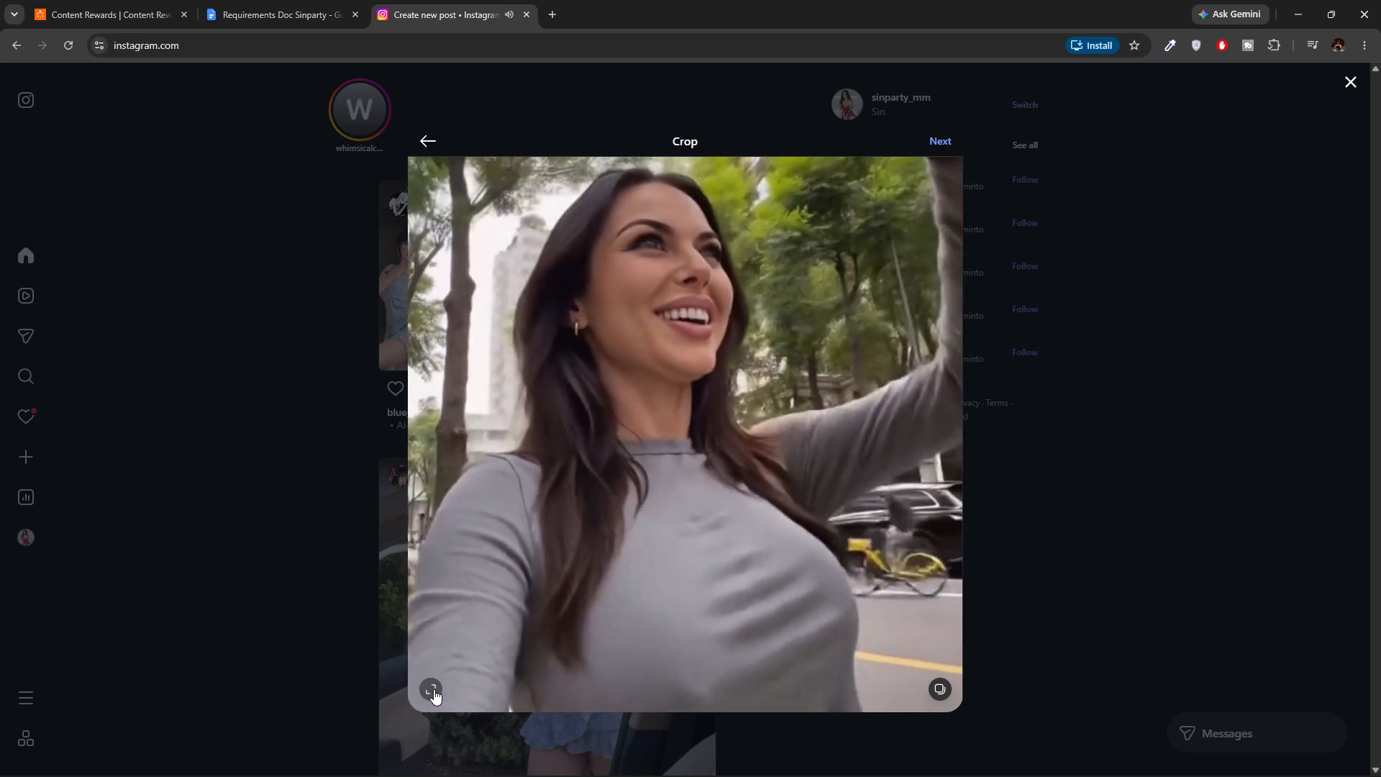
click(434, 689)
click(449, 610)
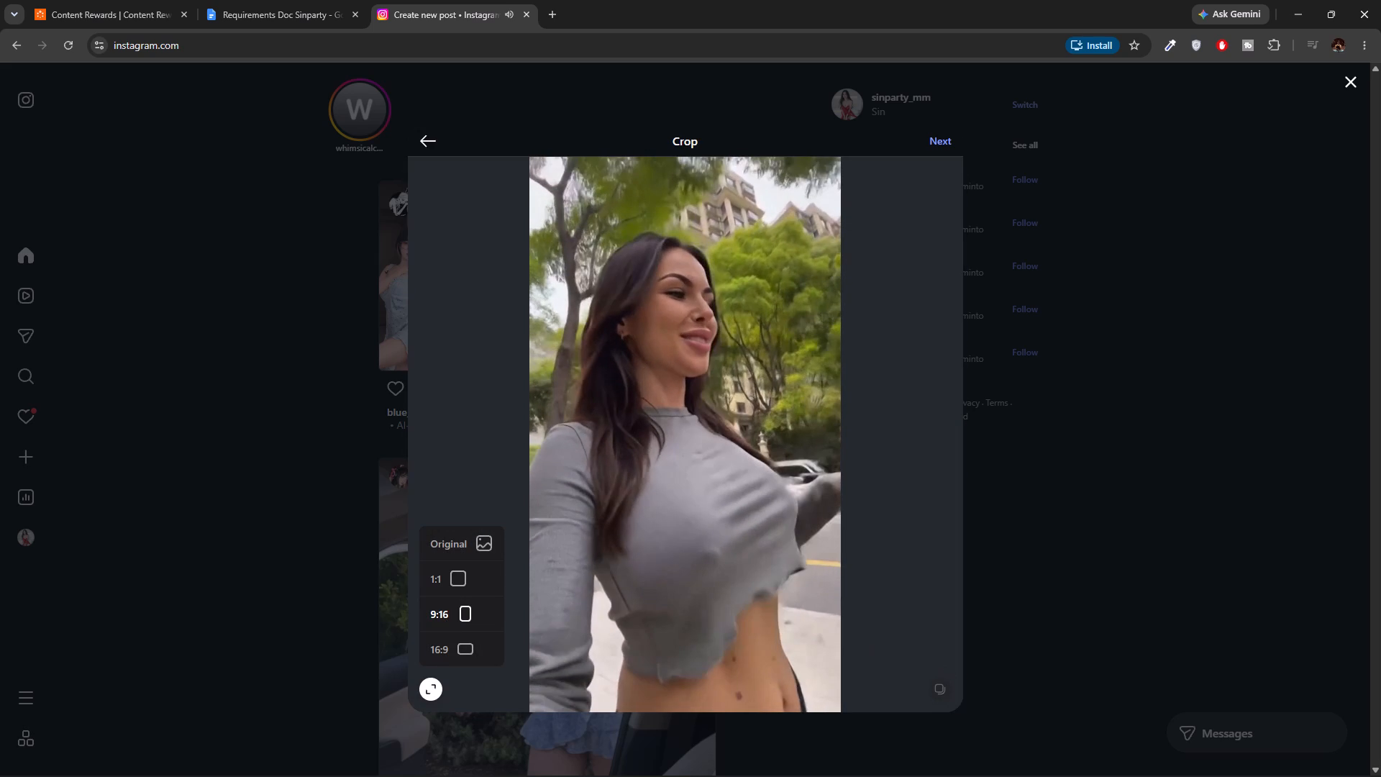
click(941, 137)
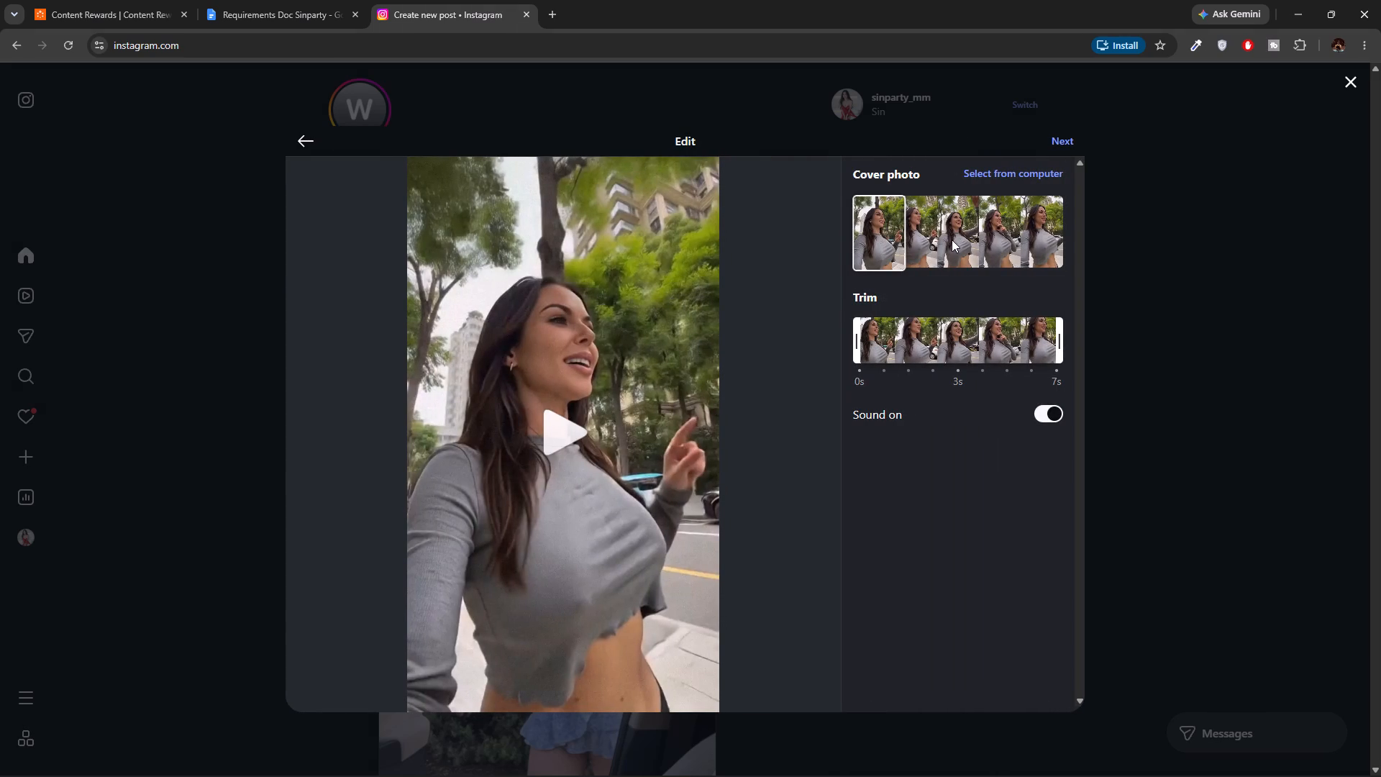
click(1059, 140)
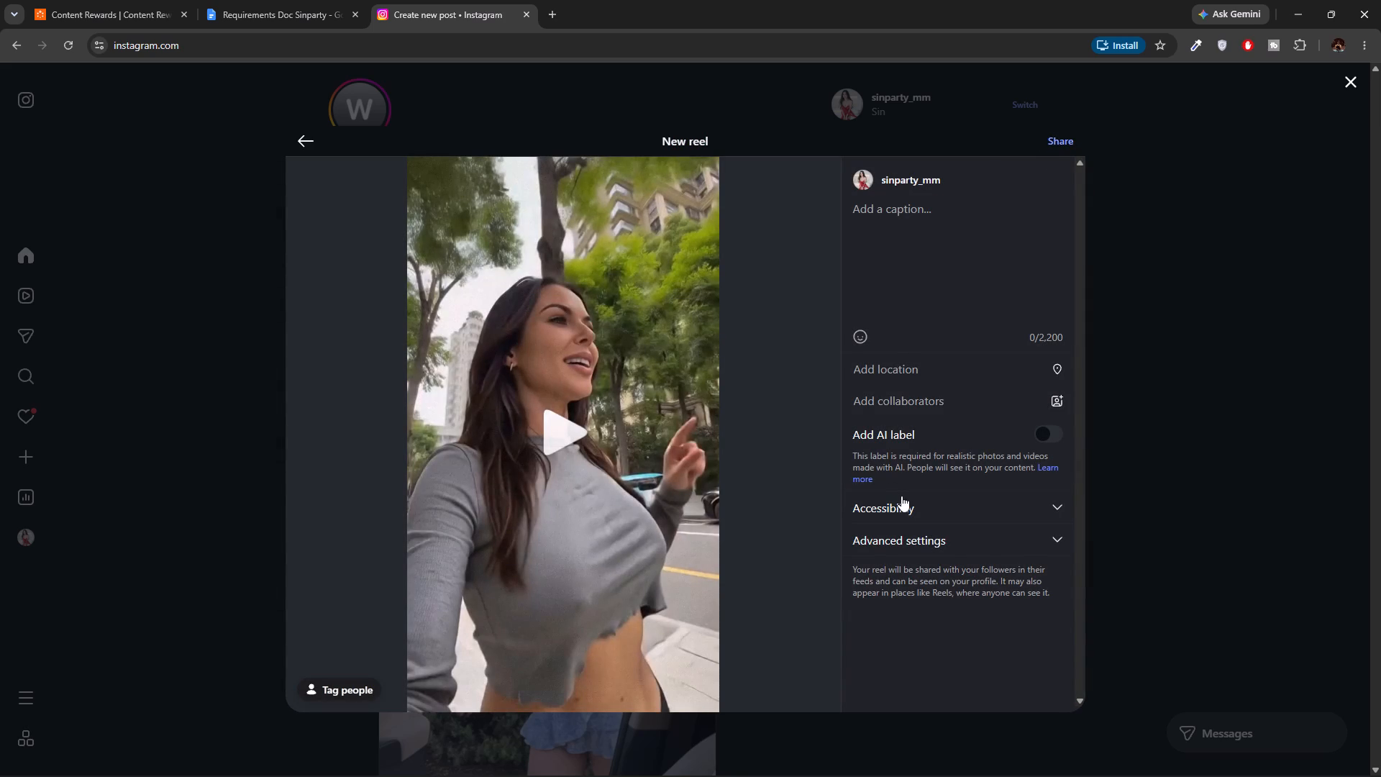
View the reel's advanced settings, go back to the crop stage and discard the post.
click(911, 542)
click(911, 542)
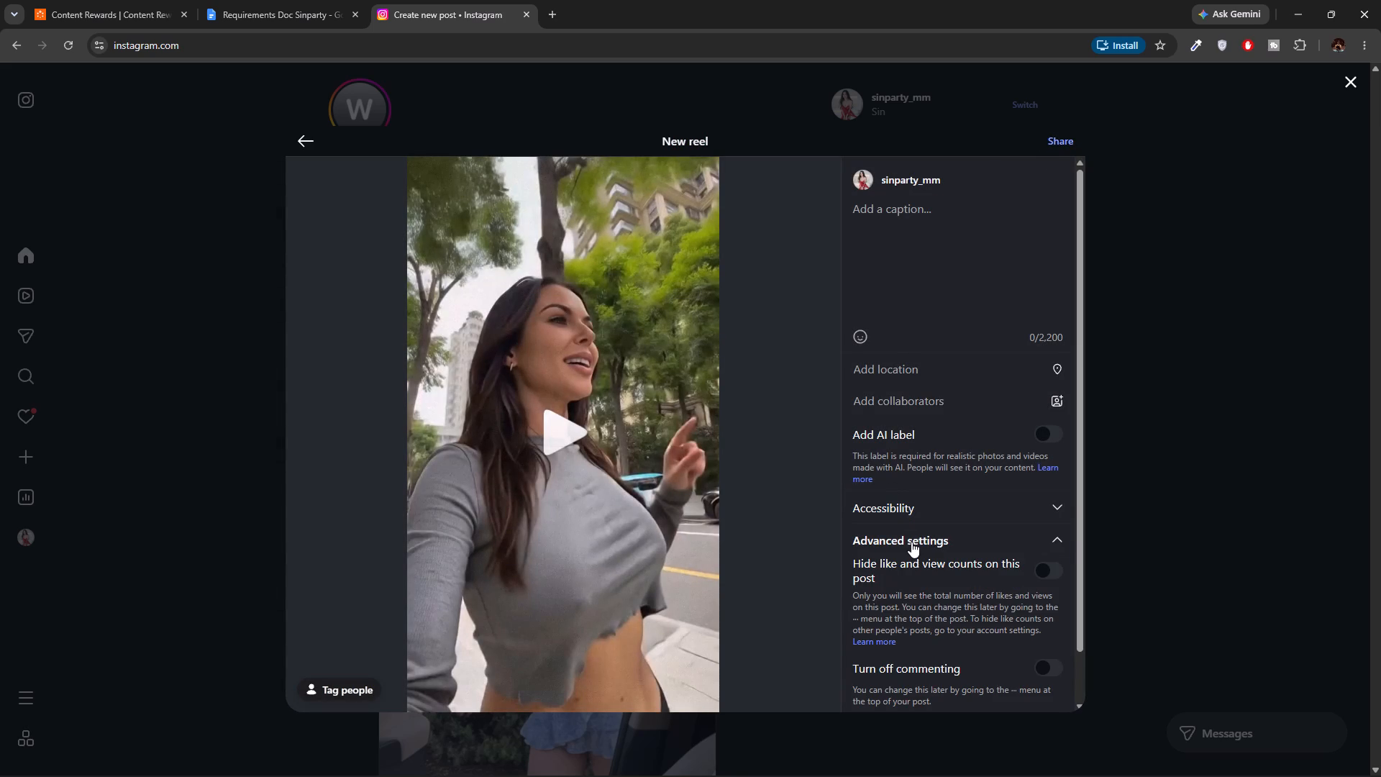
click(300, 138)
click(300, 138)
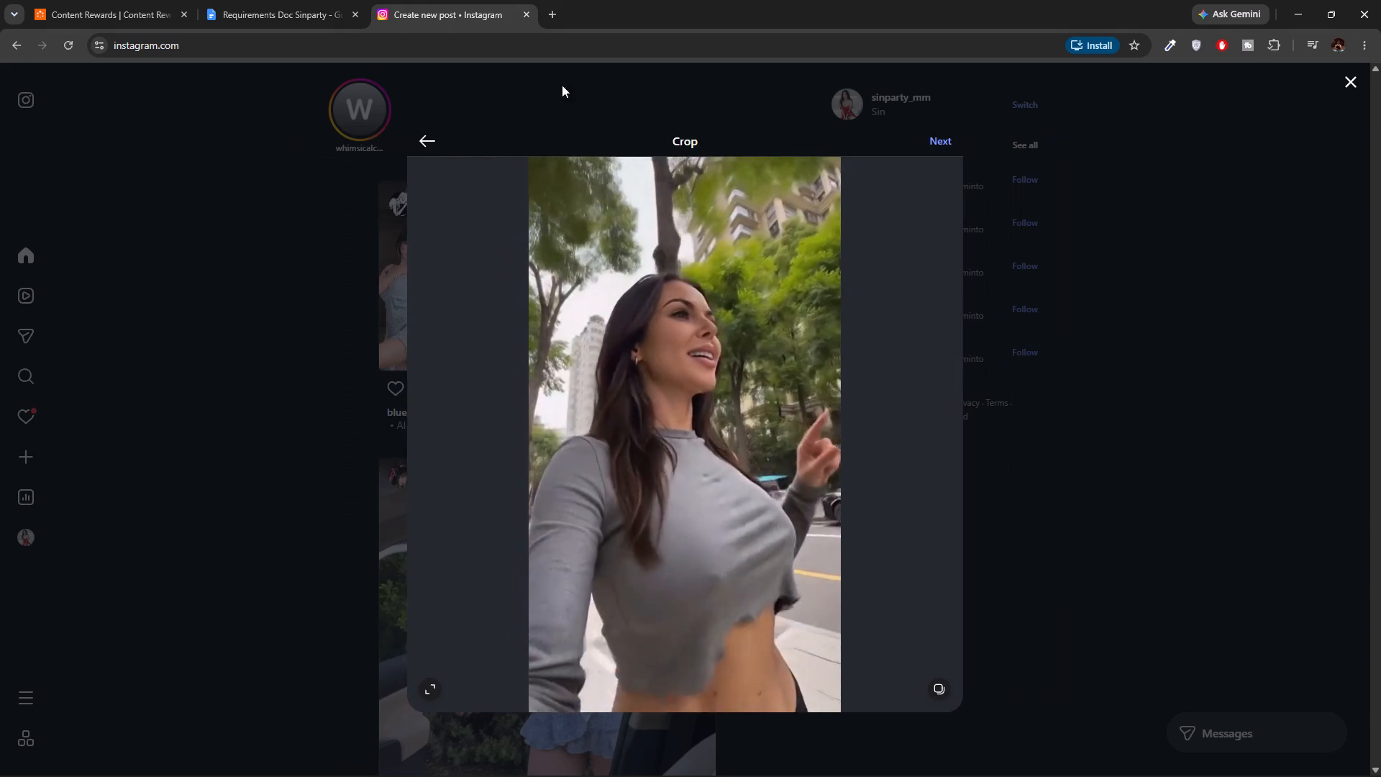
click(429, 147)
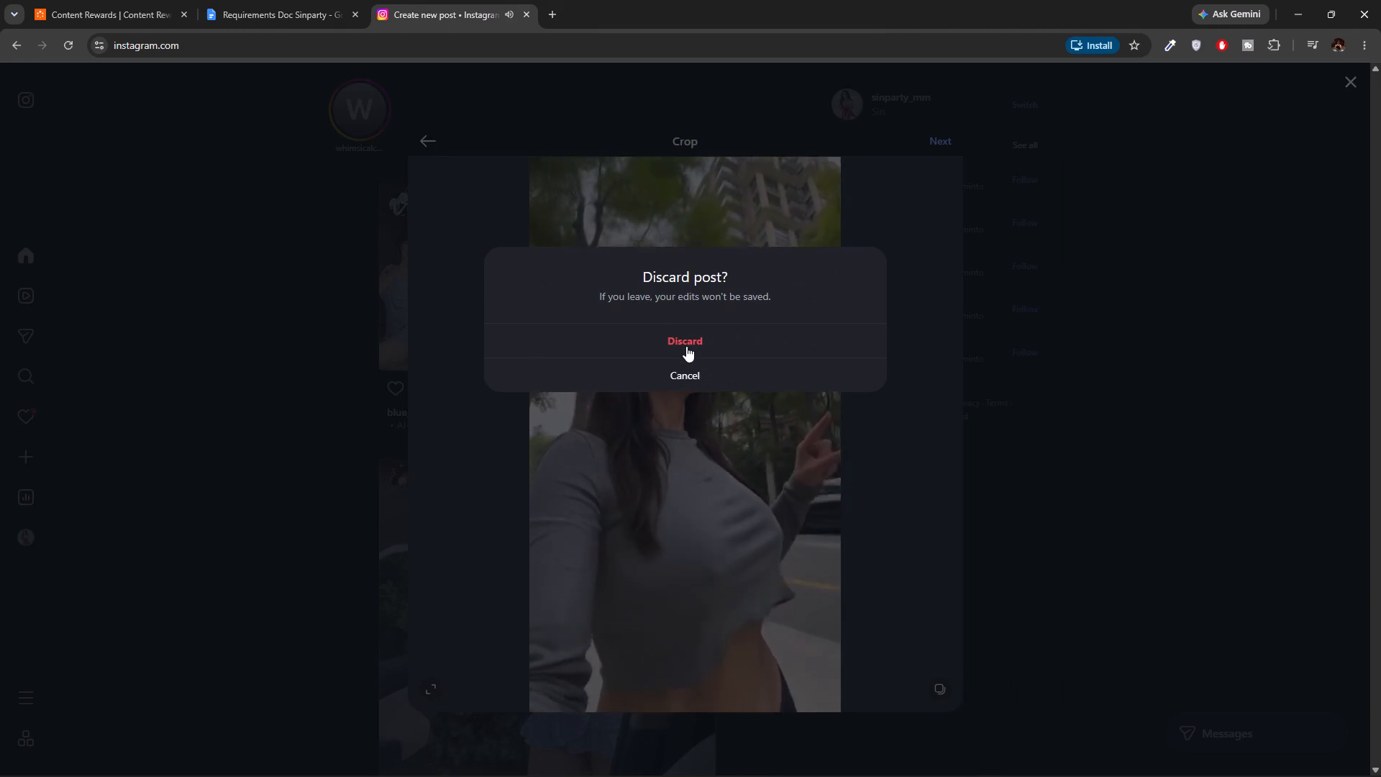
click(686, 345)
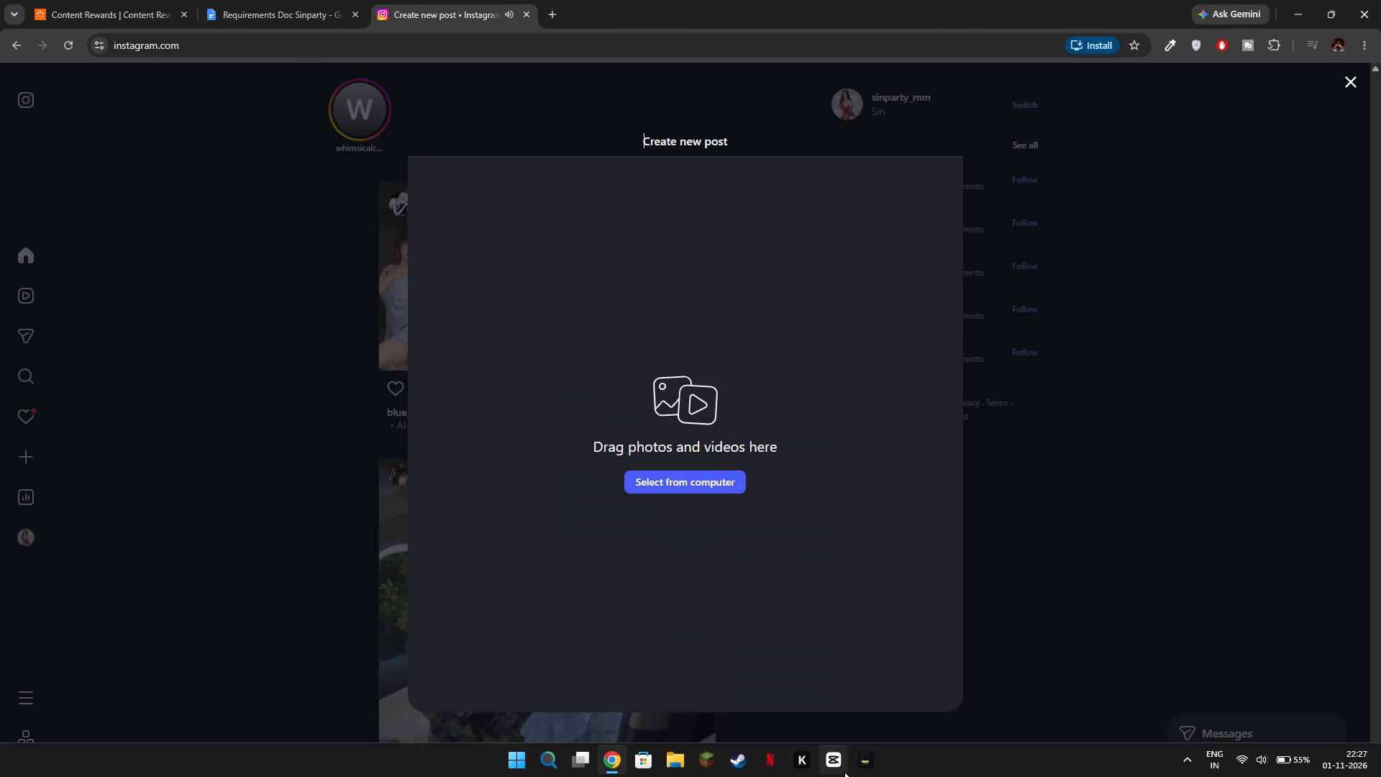
Launch CapCut and minimize the browser window.
click(844, 771)
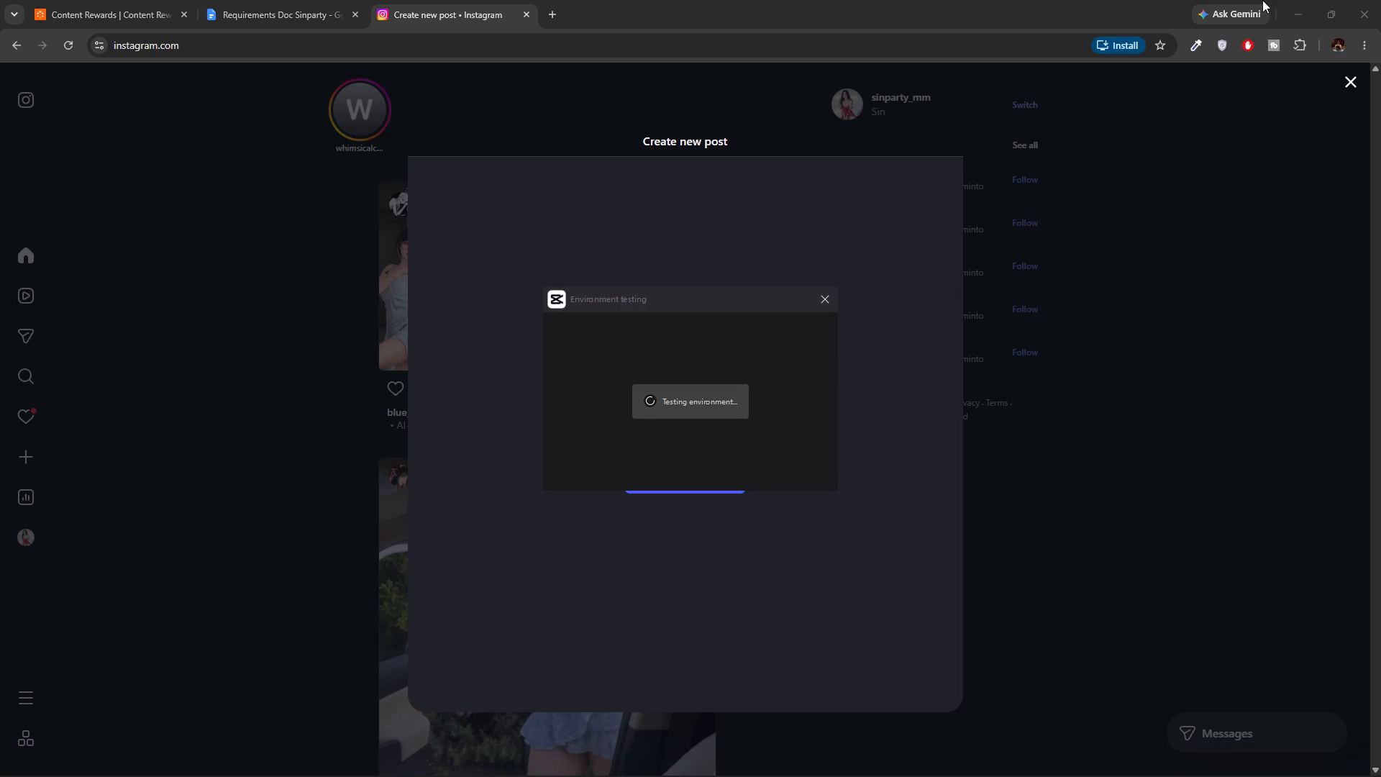
click(1293, 2)
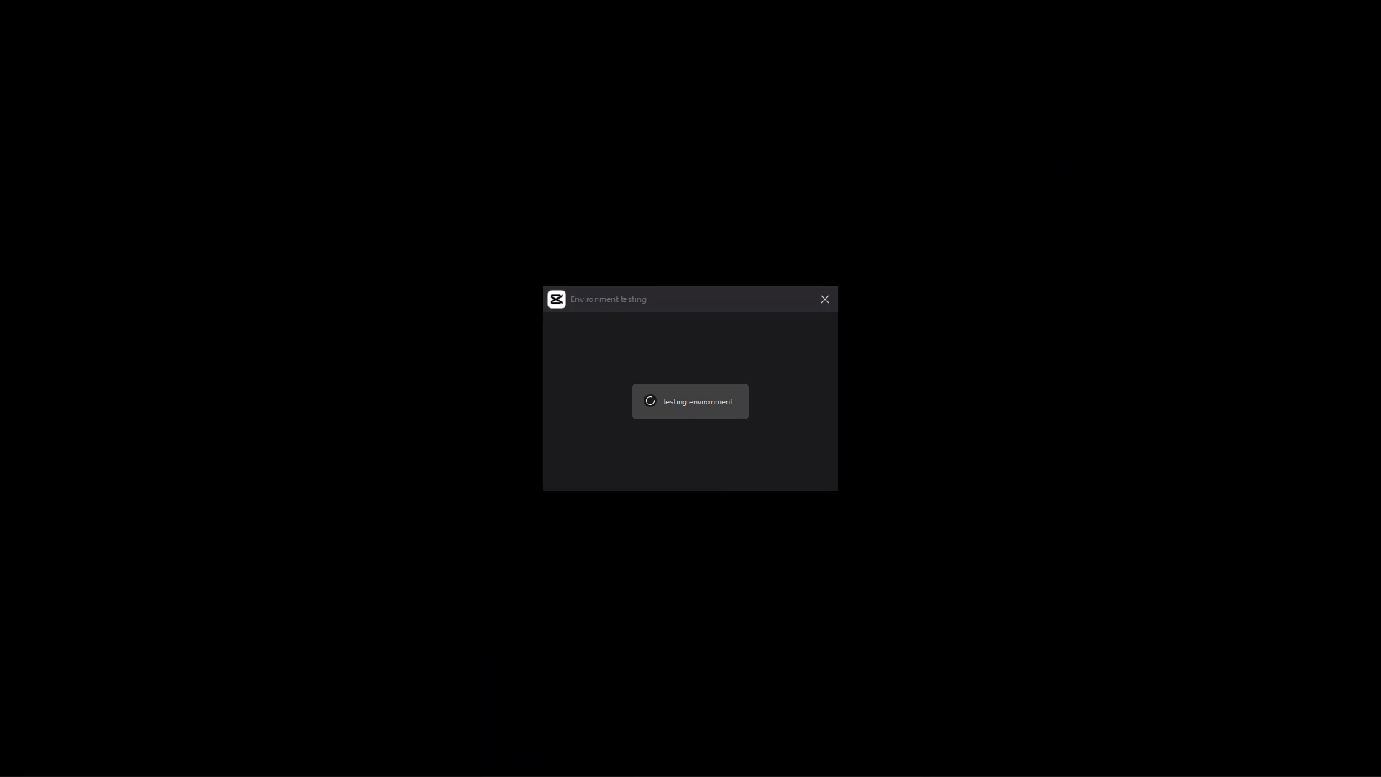
click(795, 768)
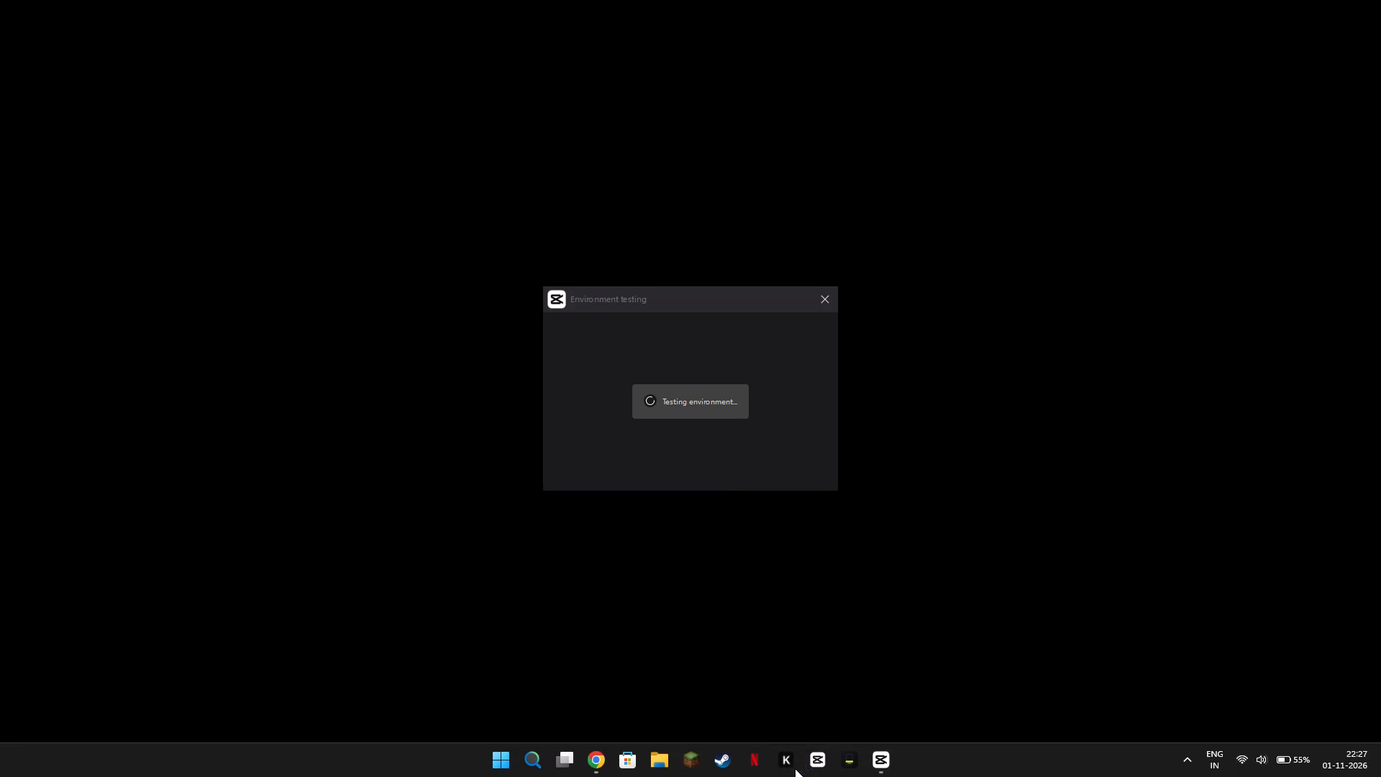
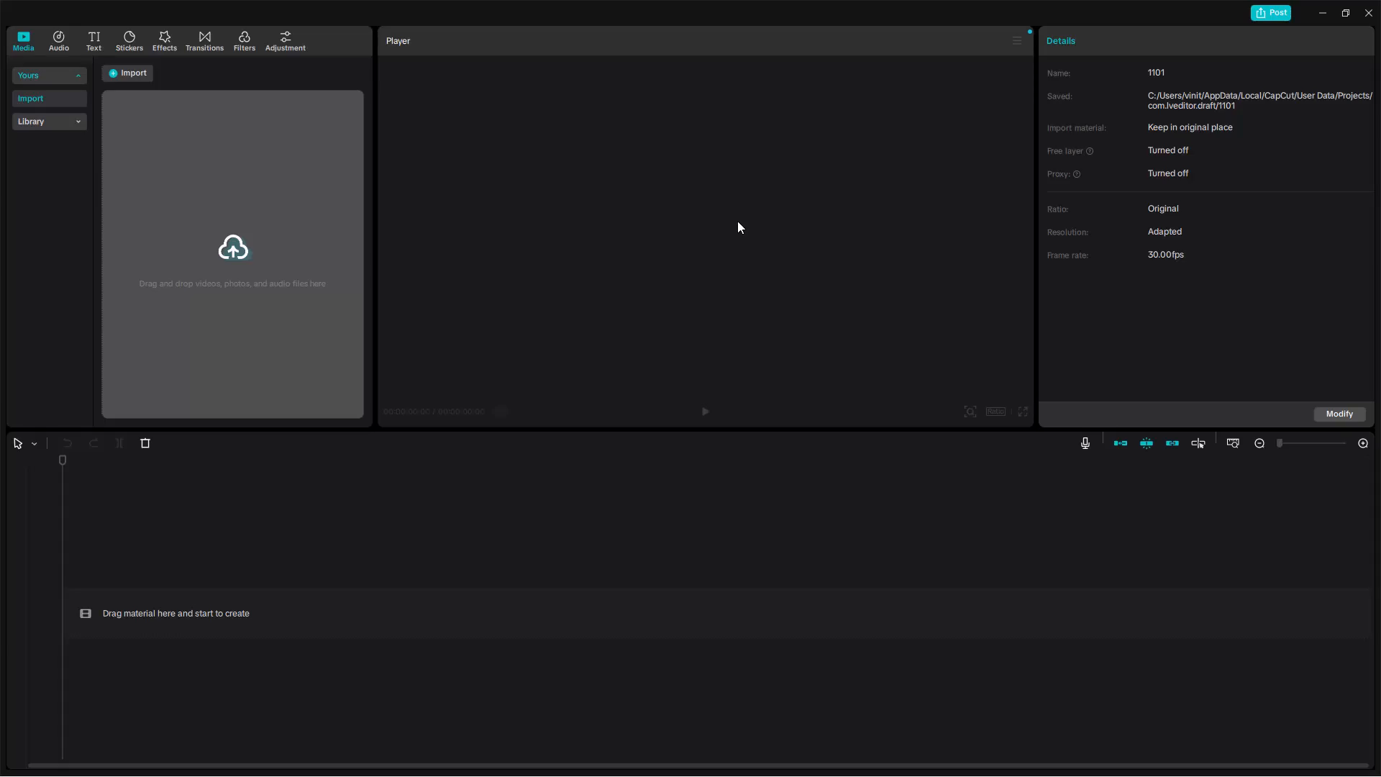
Import all the MP4 clips from the Downloads subfolder drive-download-20261022T075826Z-1-001 into the project's media.
click(339, 298)
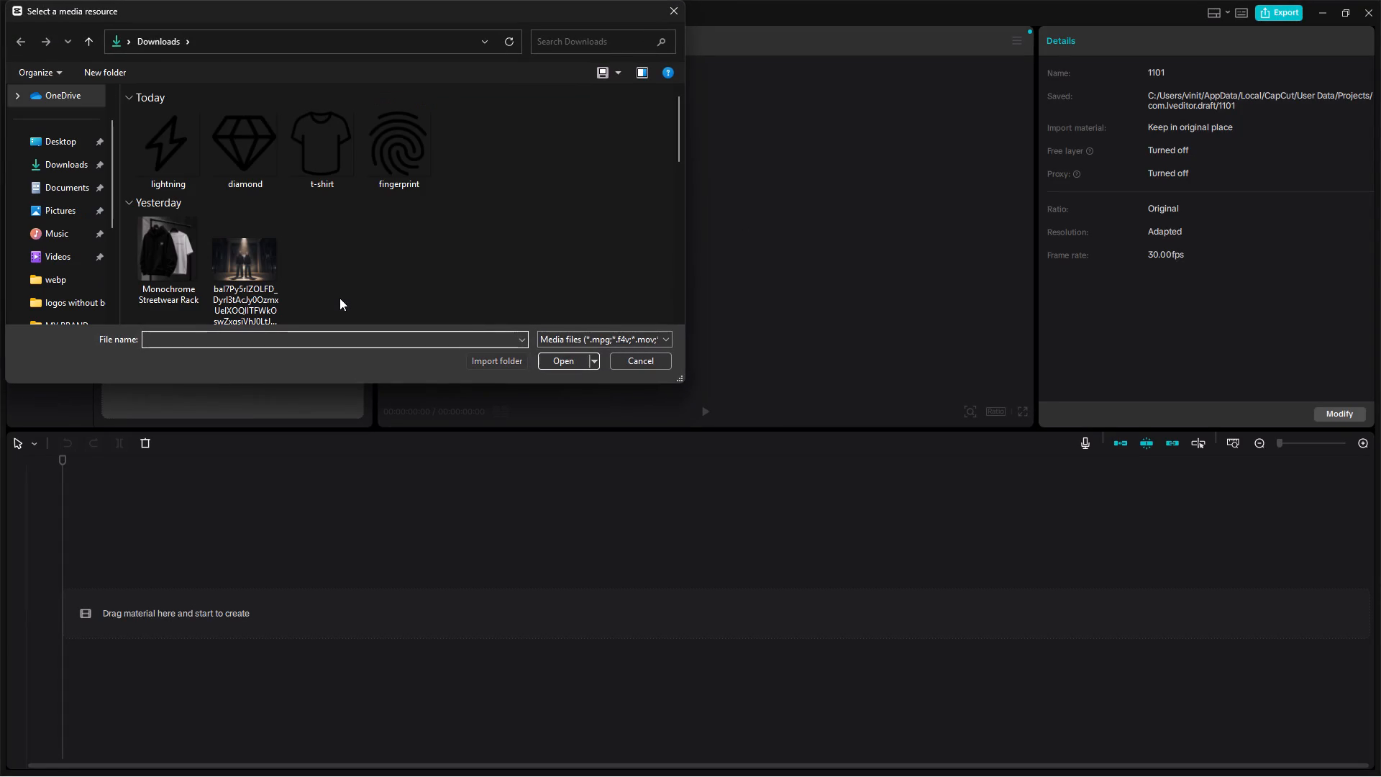
scroll(276, 239, down, 2)
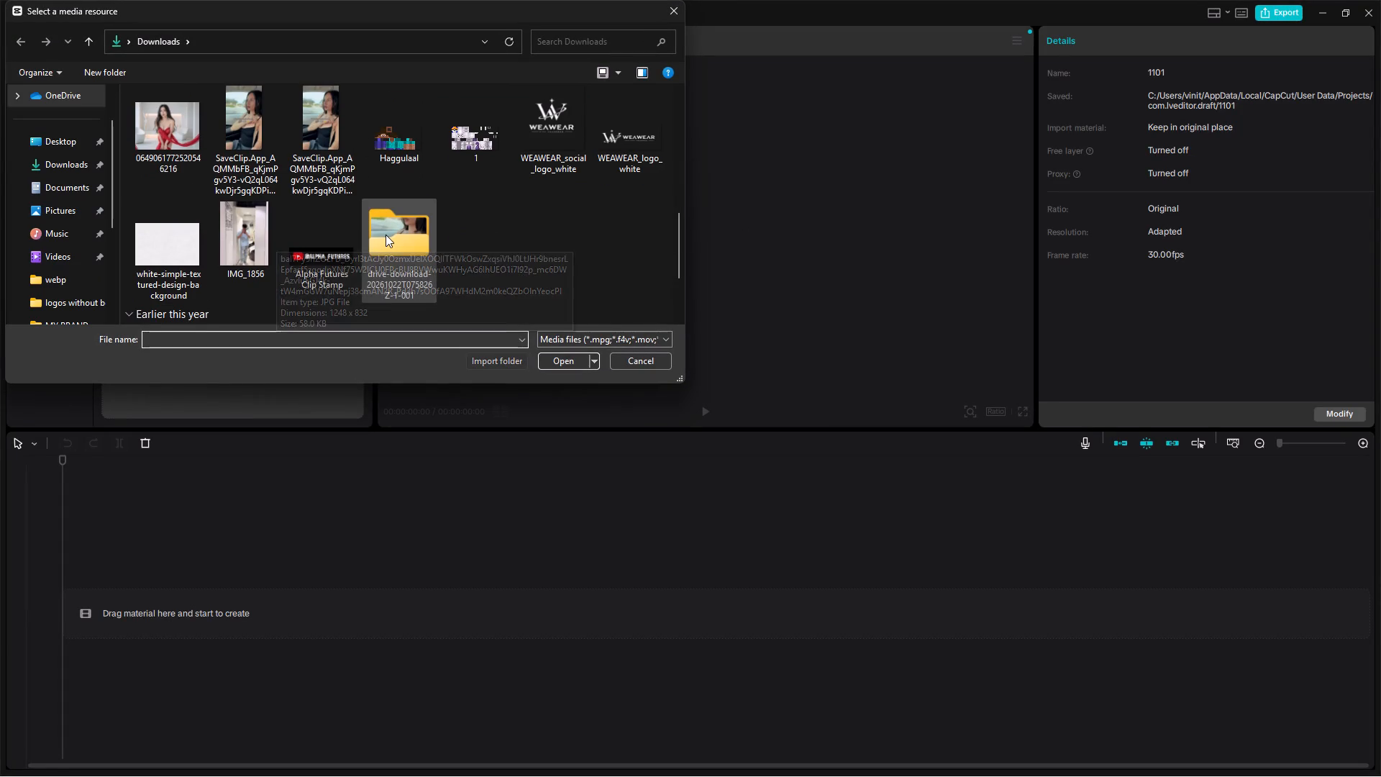
double_click(386, 235)
scroll(379, 237, down, 4)
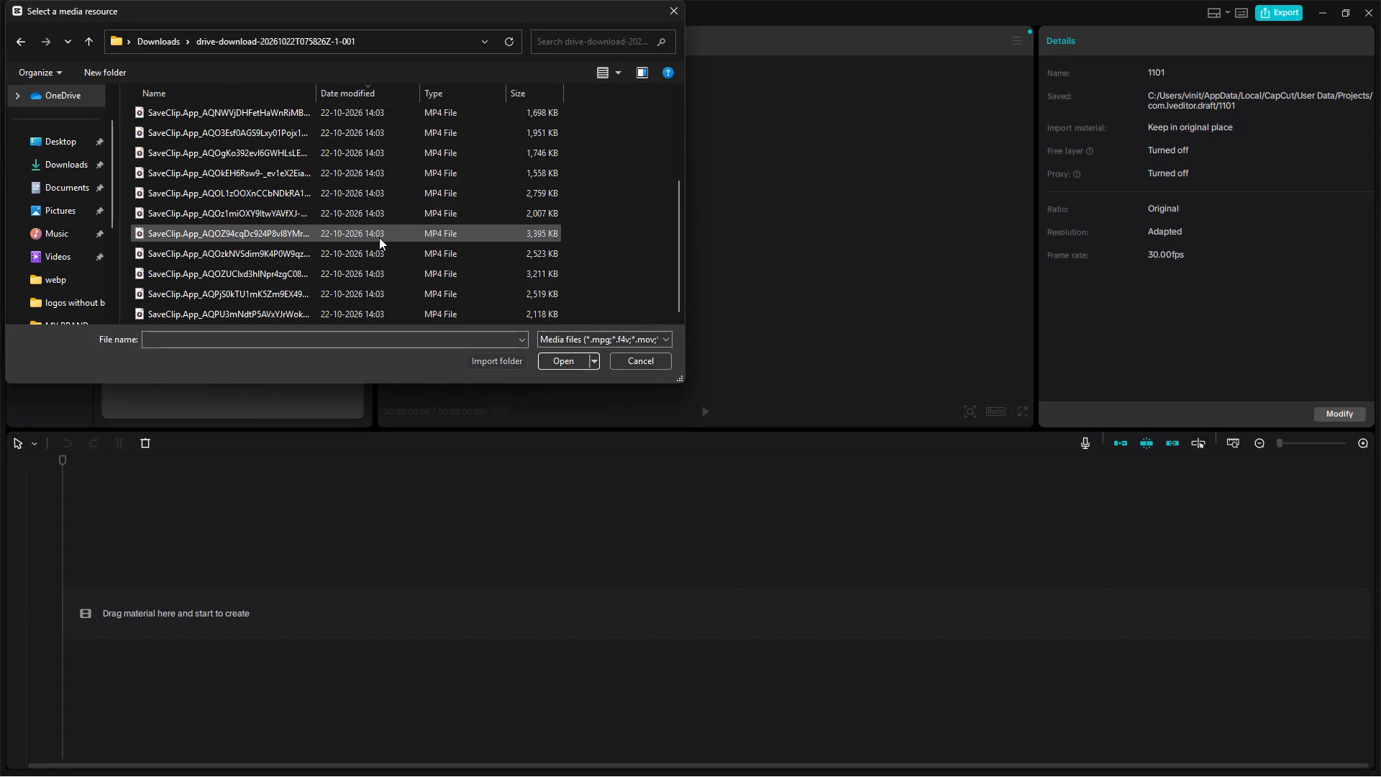
scroll(379, 237, down, 2)
scroll(507, 274, down, 3)
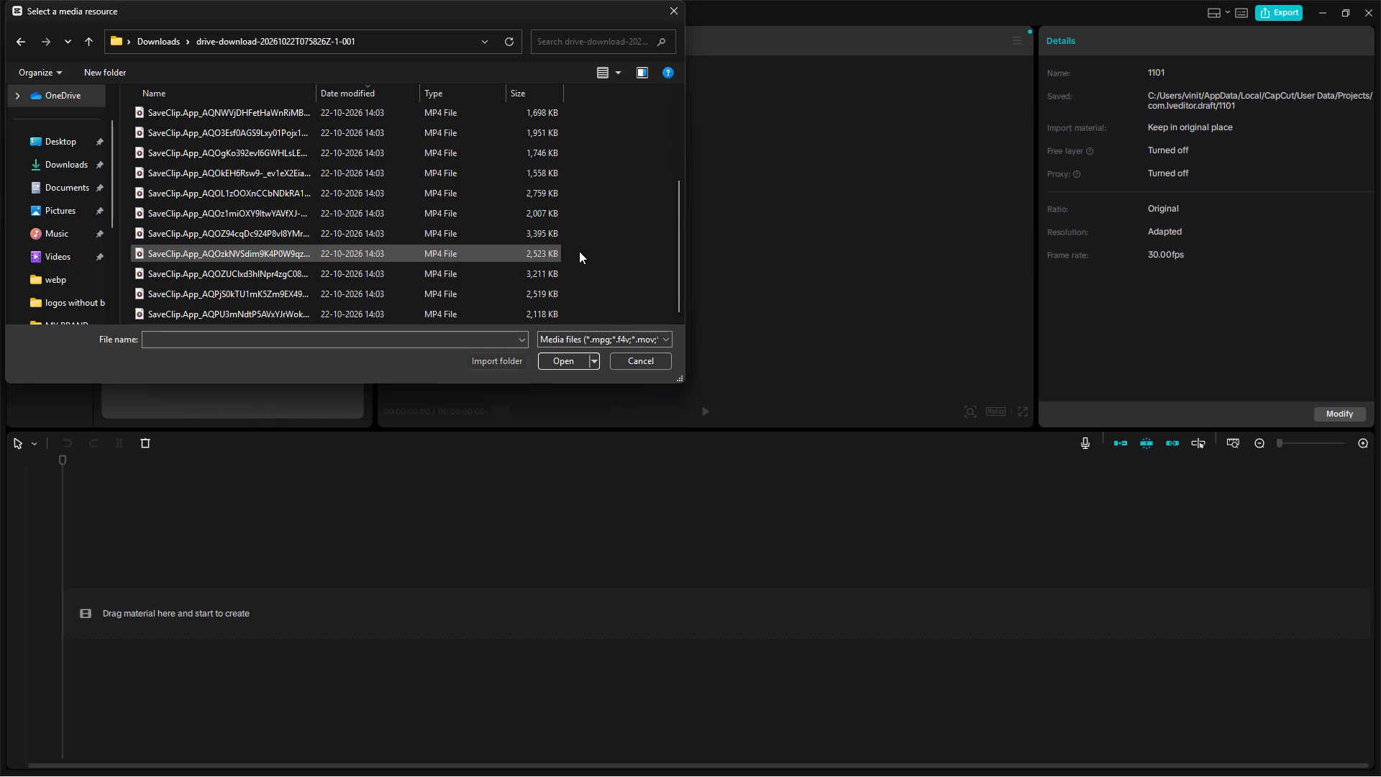
scroll(579, 251, down, 1)
scroll(579, 251, up, 5)
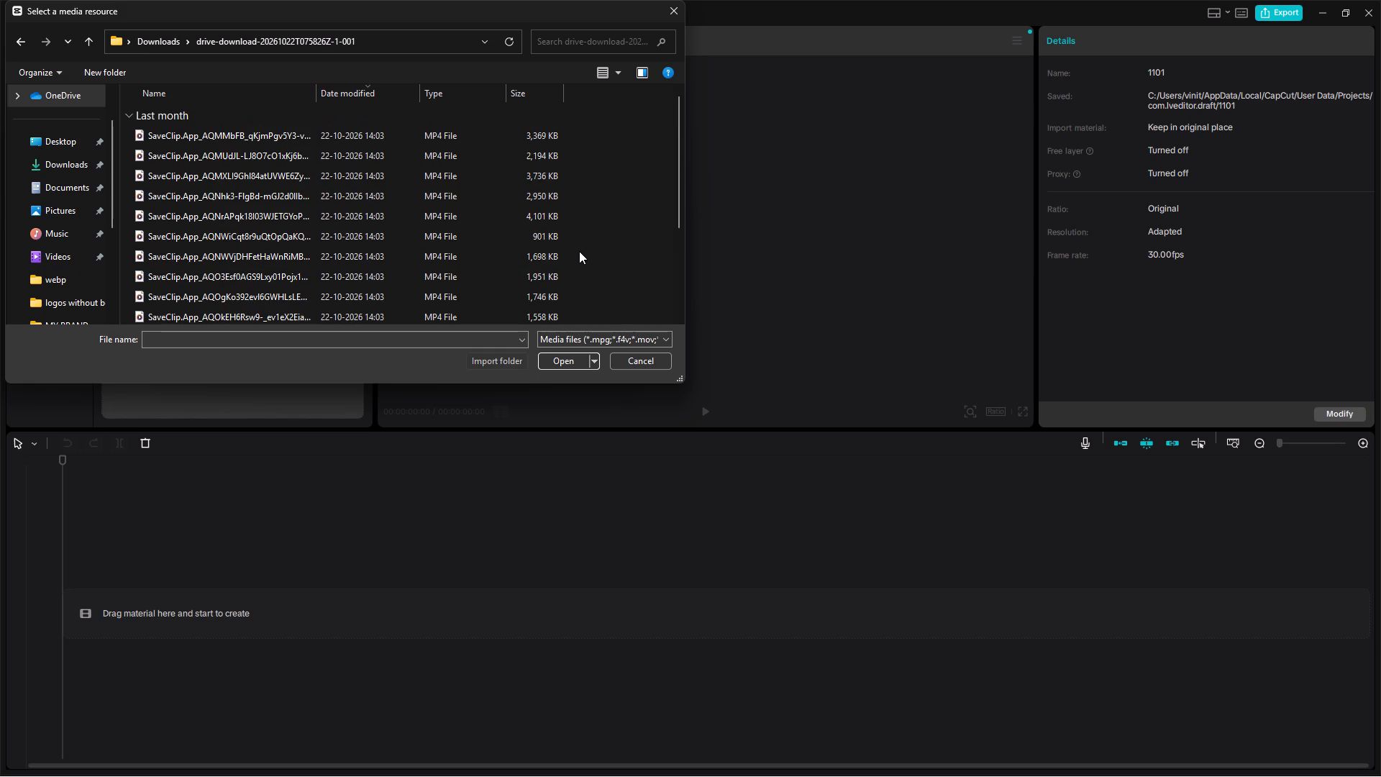
key(ctrl+a)
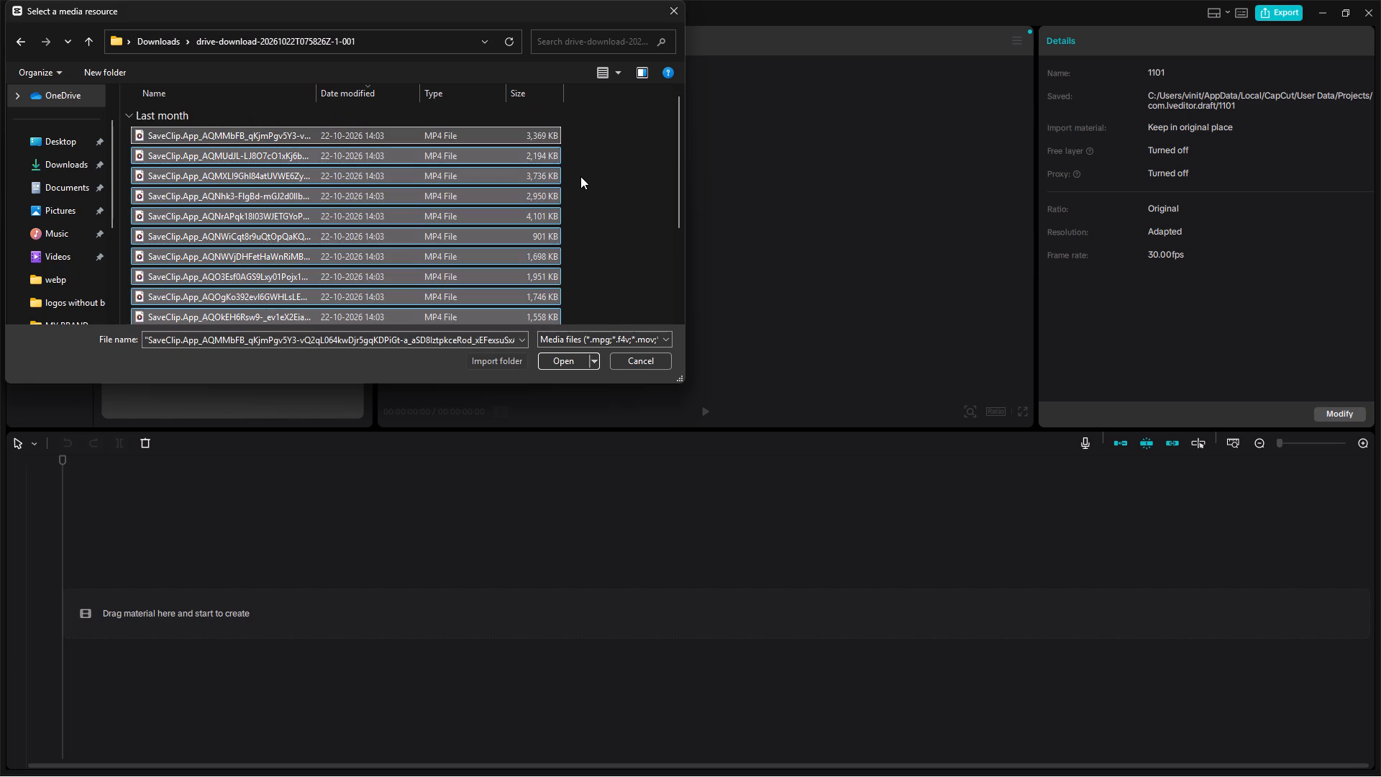
click(558, 365)
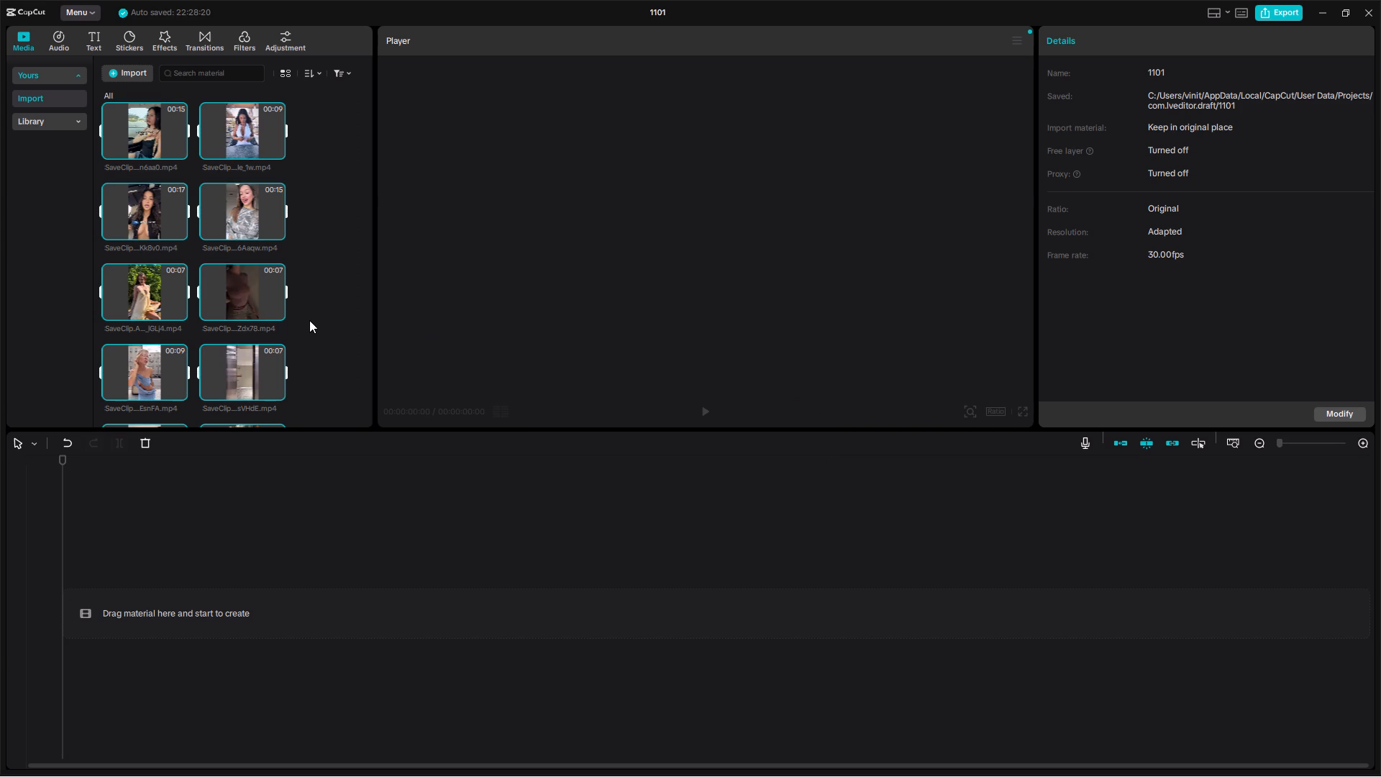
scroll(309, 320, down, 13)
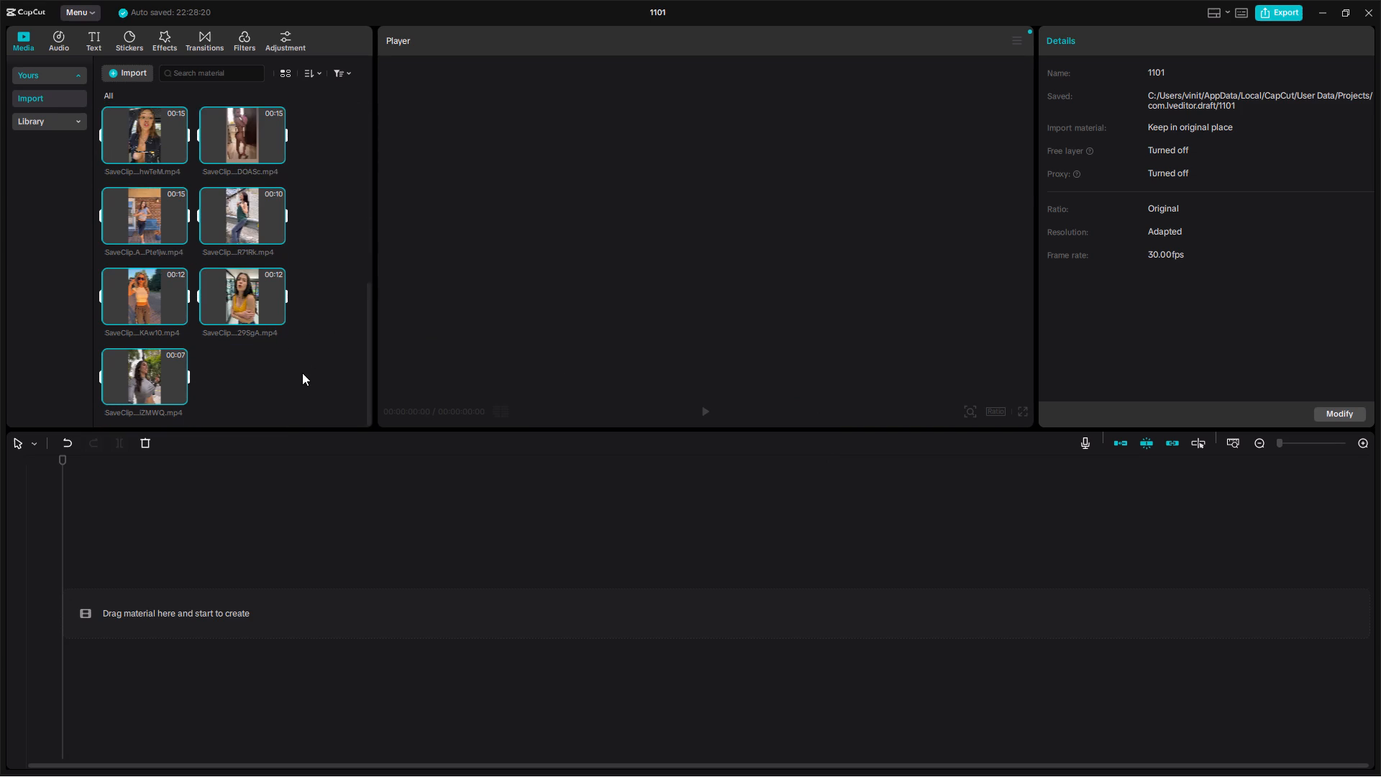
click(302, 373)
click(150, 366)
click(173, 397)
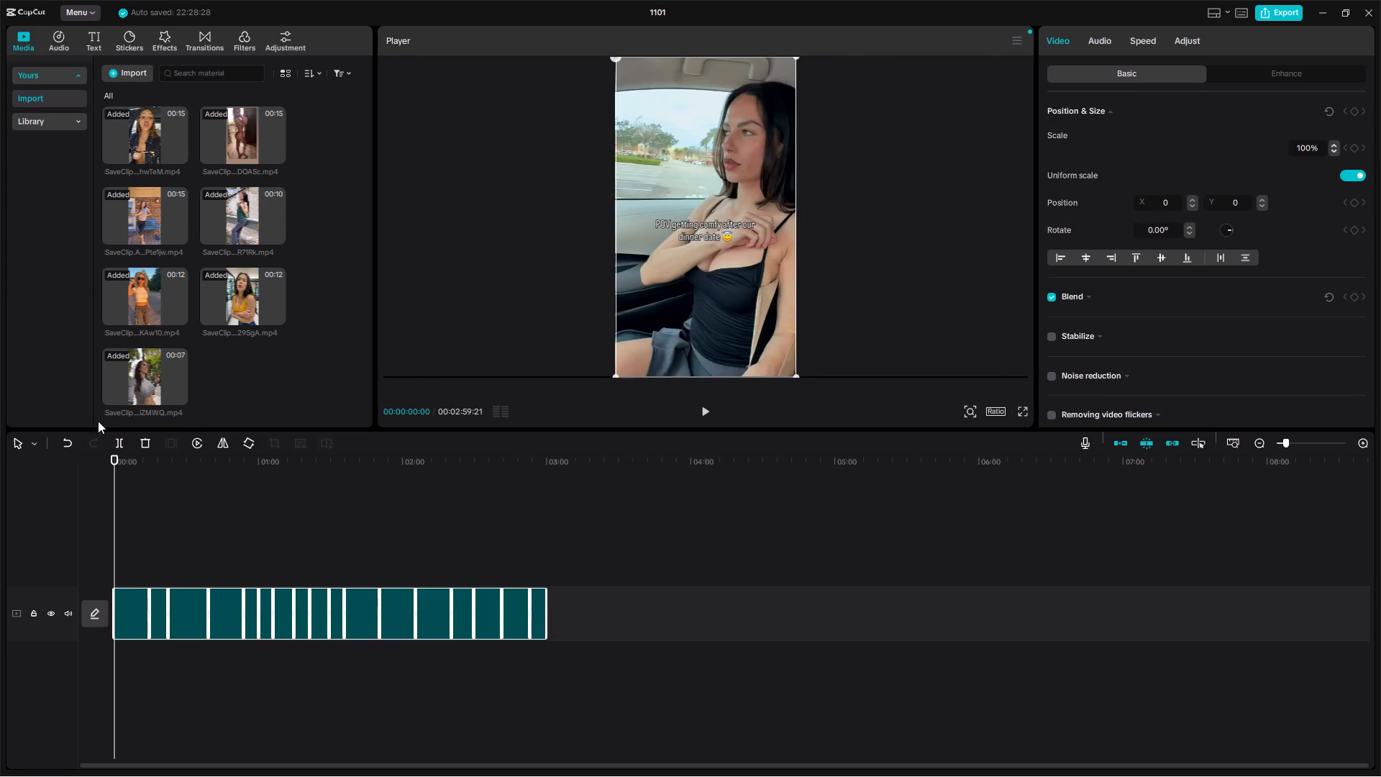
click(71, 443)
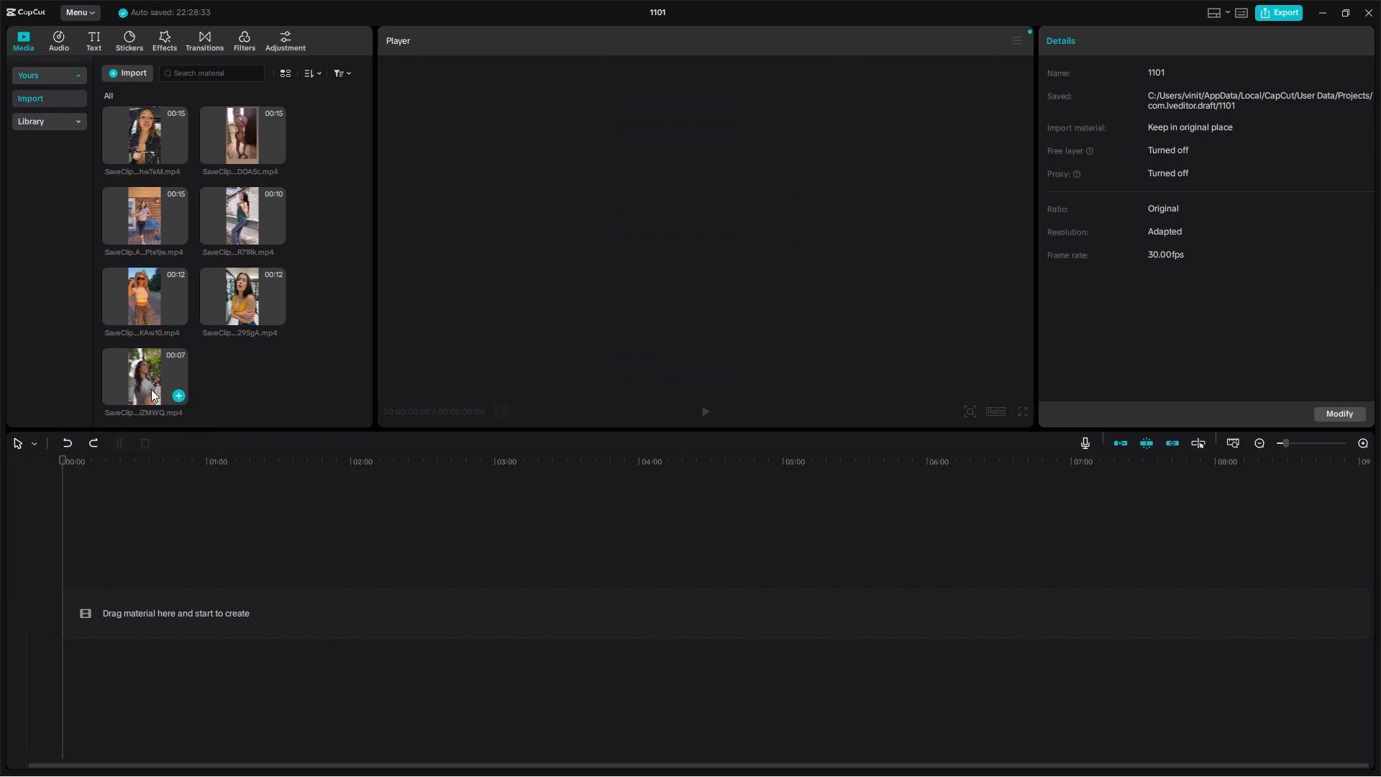
Add only the last imported clip, the 7-second video of the woman in the grey top, to the timeline.
click(178, 399)
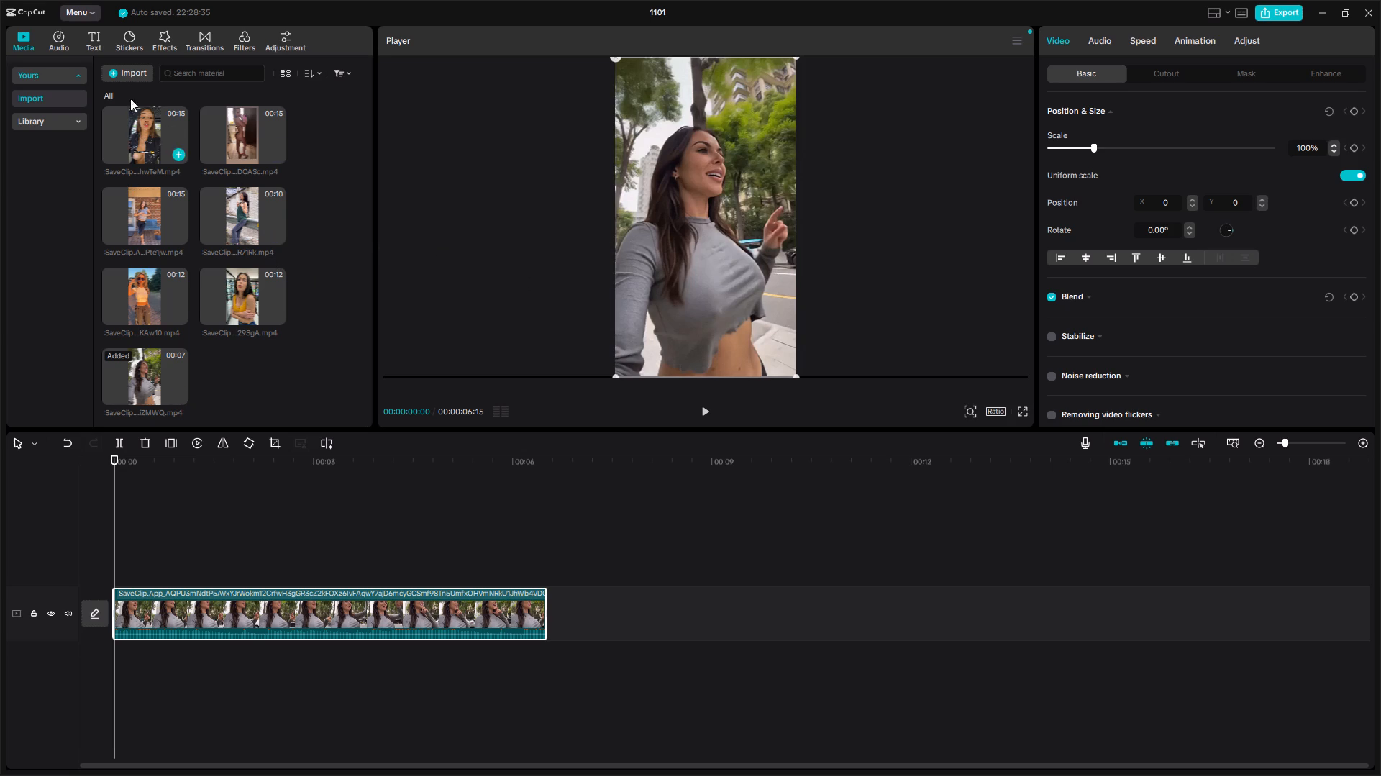
click(122, 76)
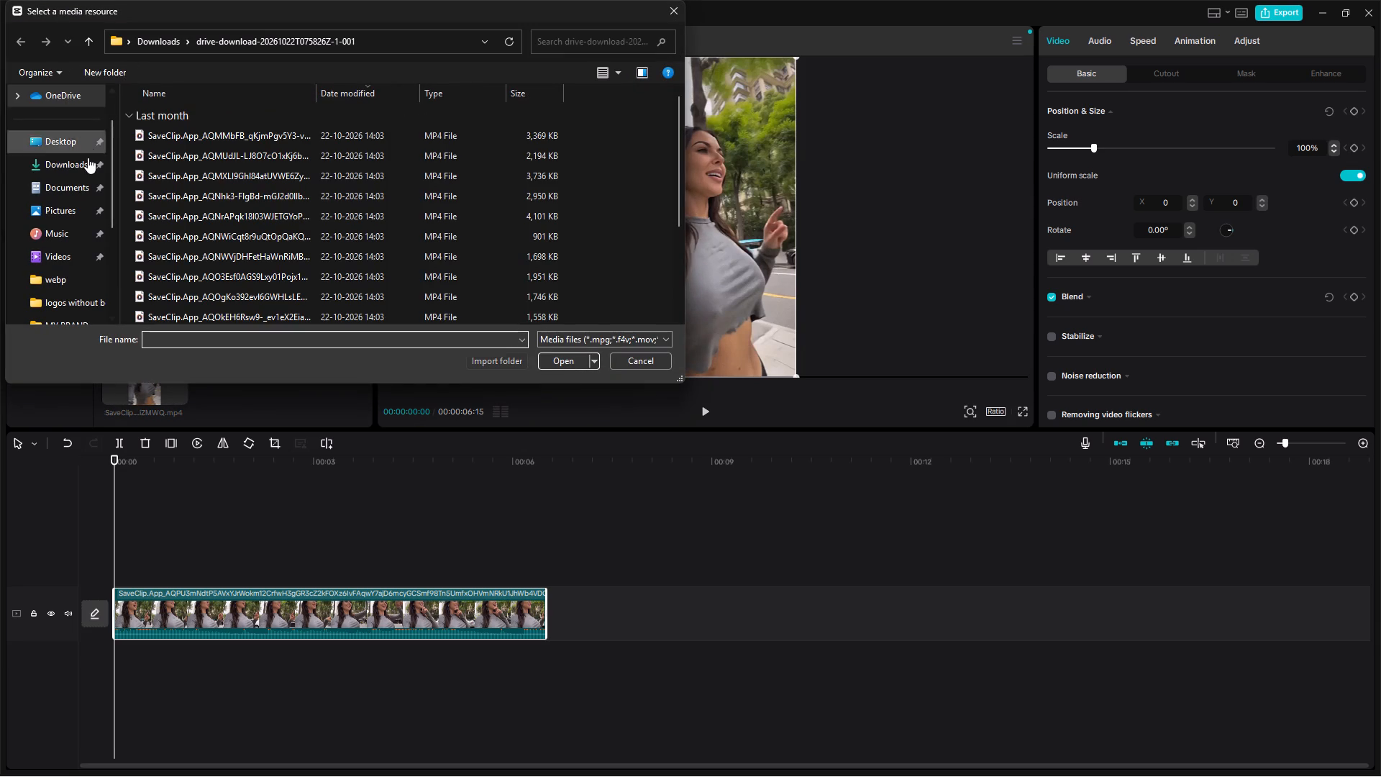
click(71, 204)
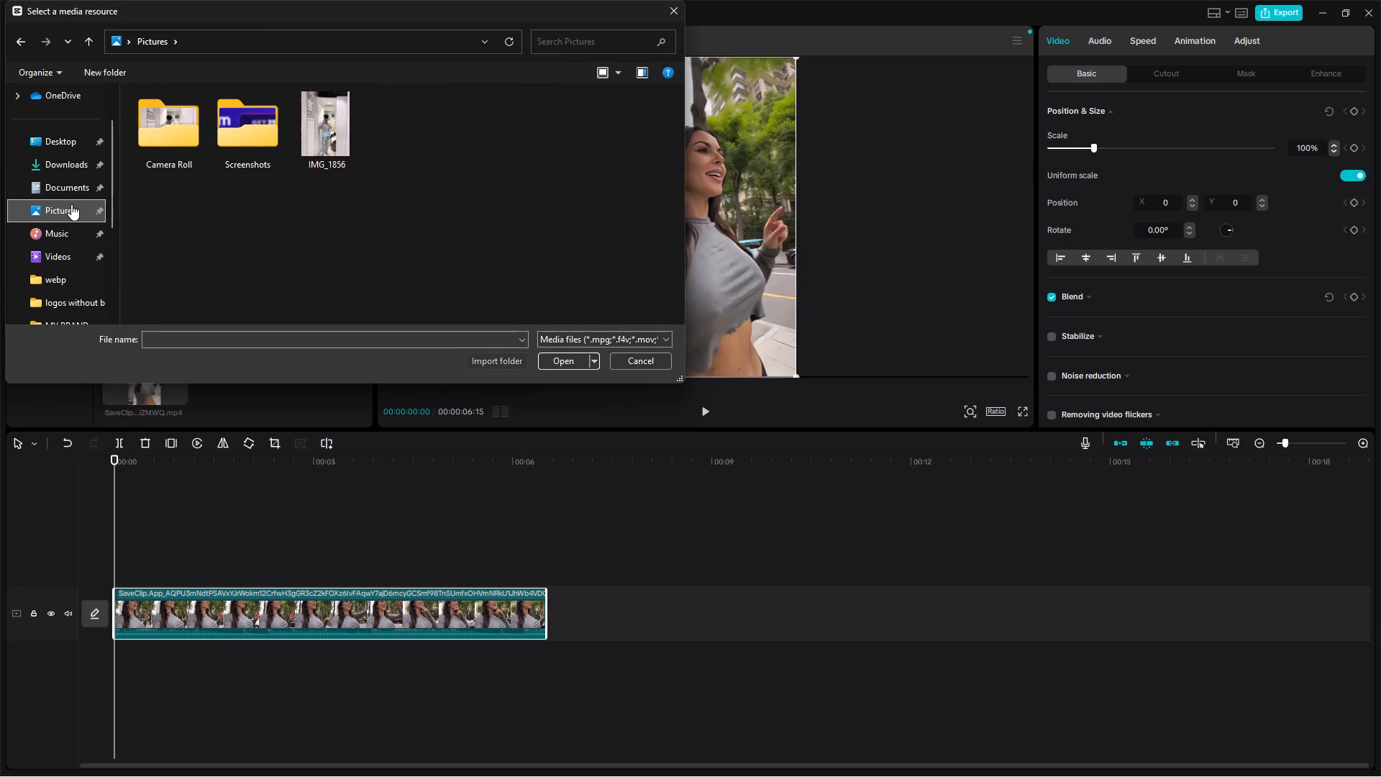
double_click(227, 134)
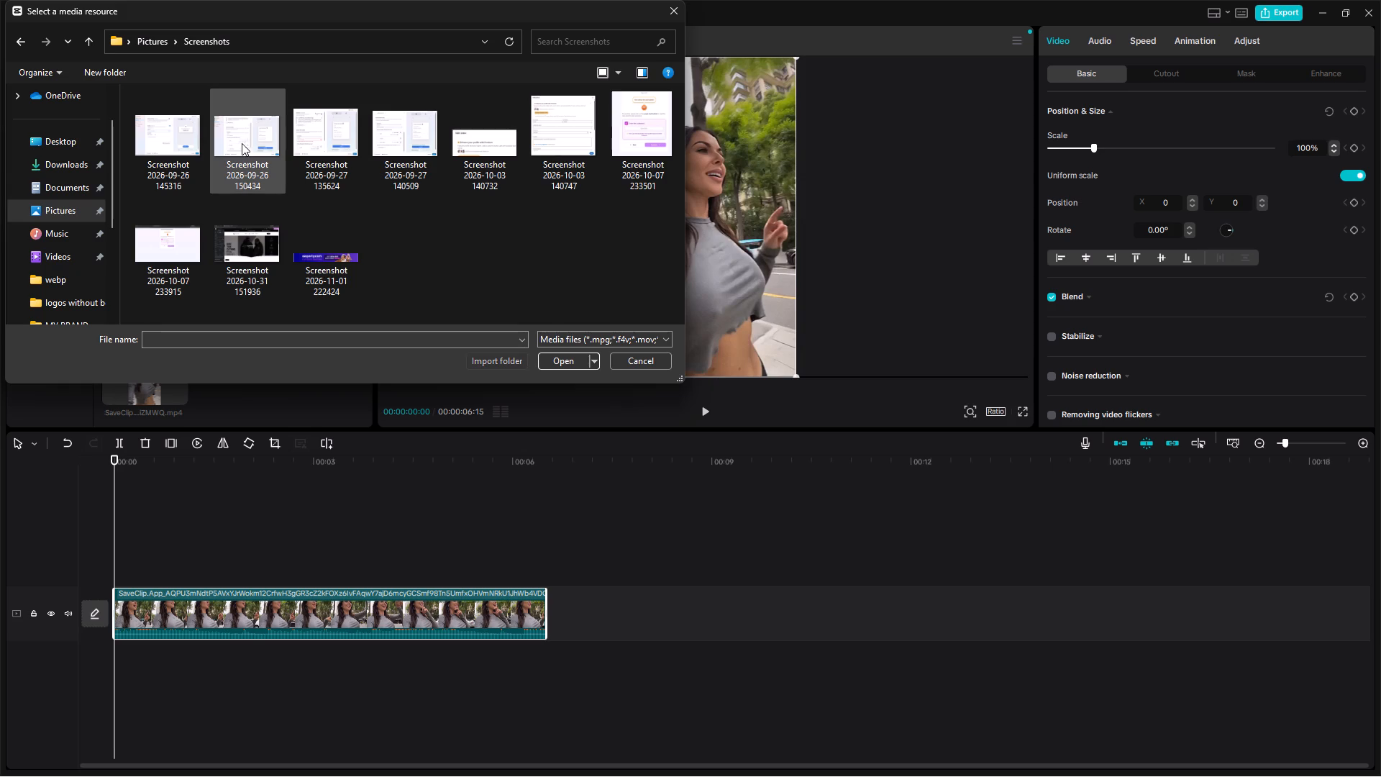
click(304, 250)
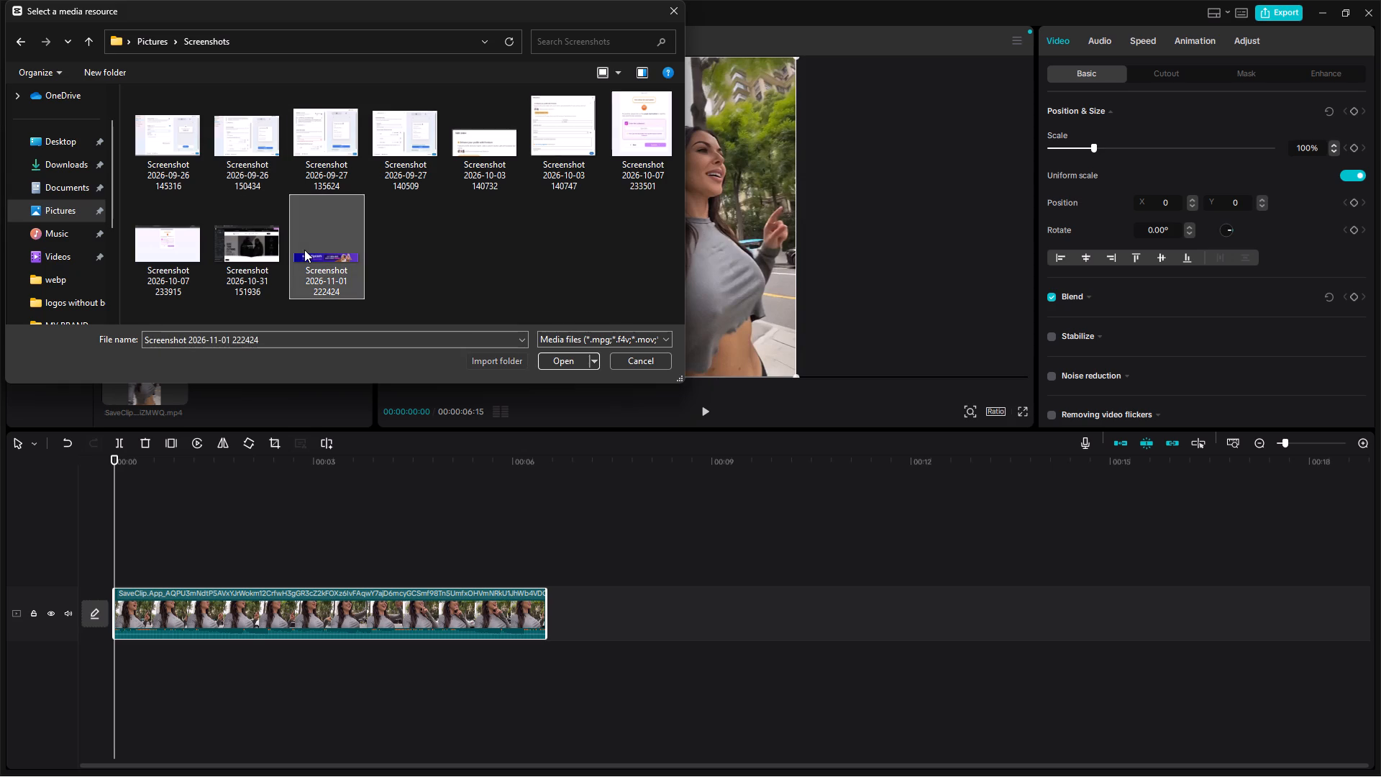
click(552, 364)
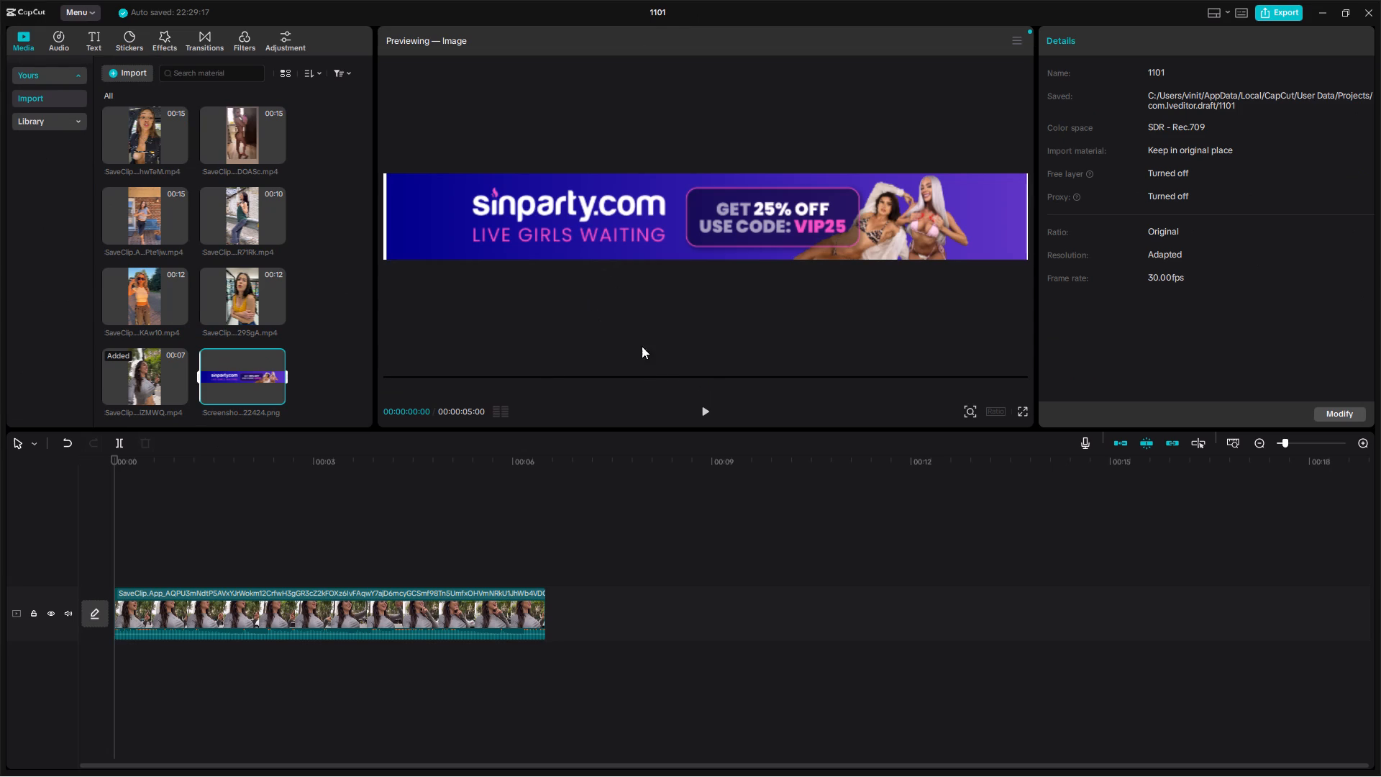
Add the banner image to the timeline on a track above the video clip, with both starting at 00:00.
click(280, 394)
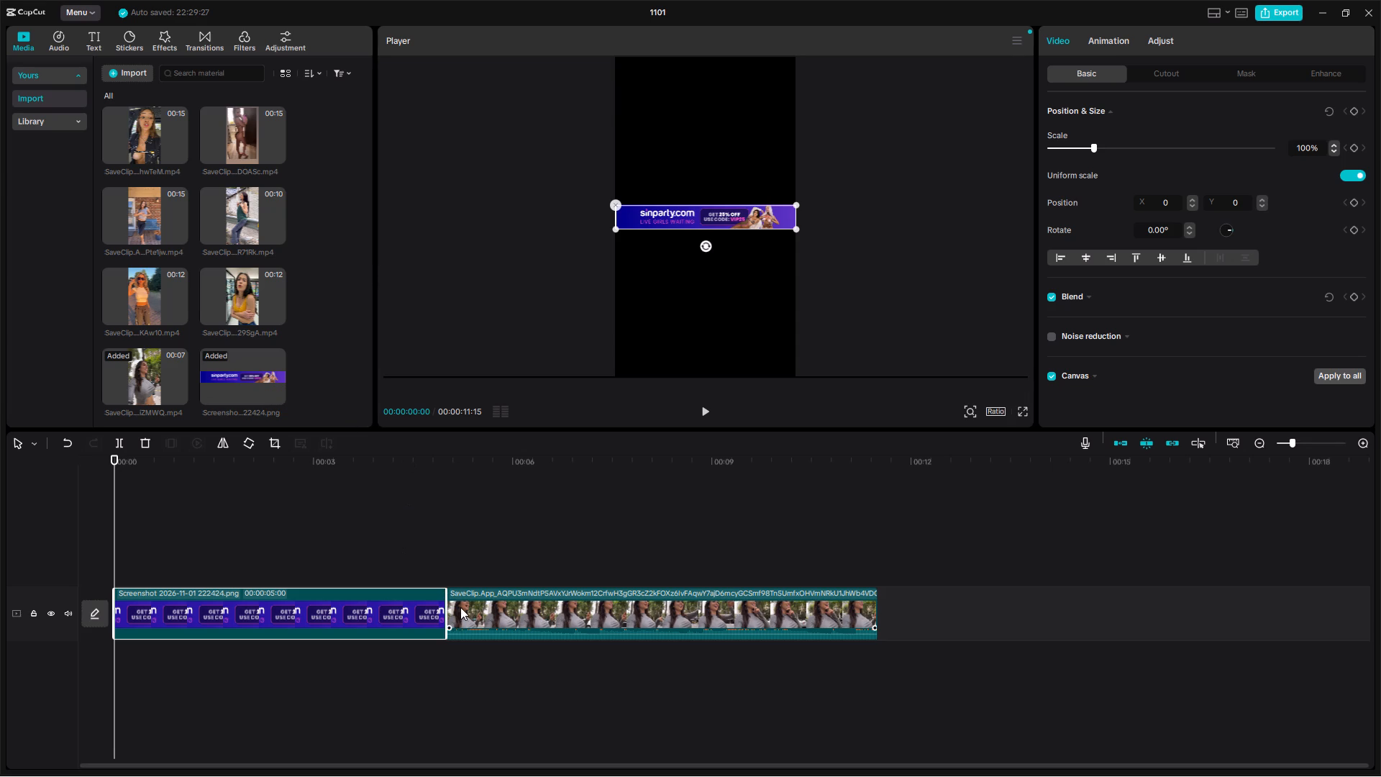
drag(460, 607, 106, 551)
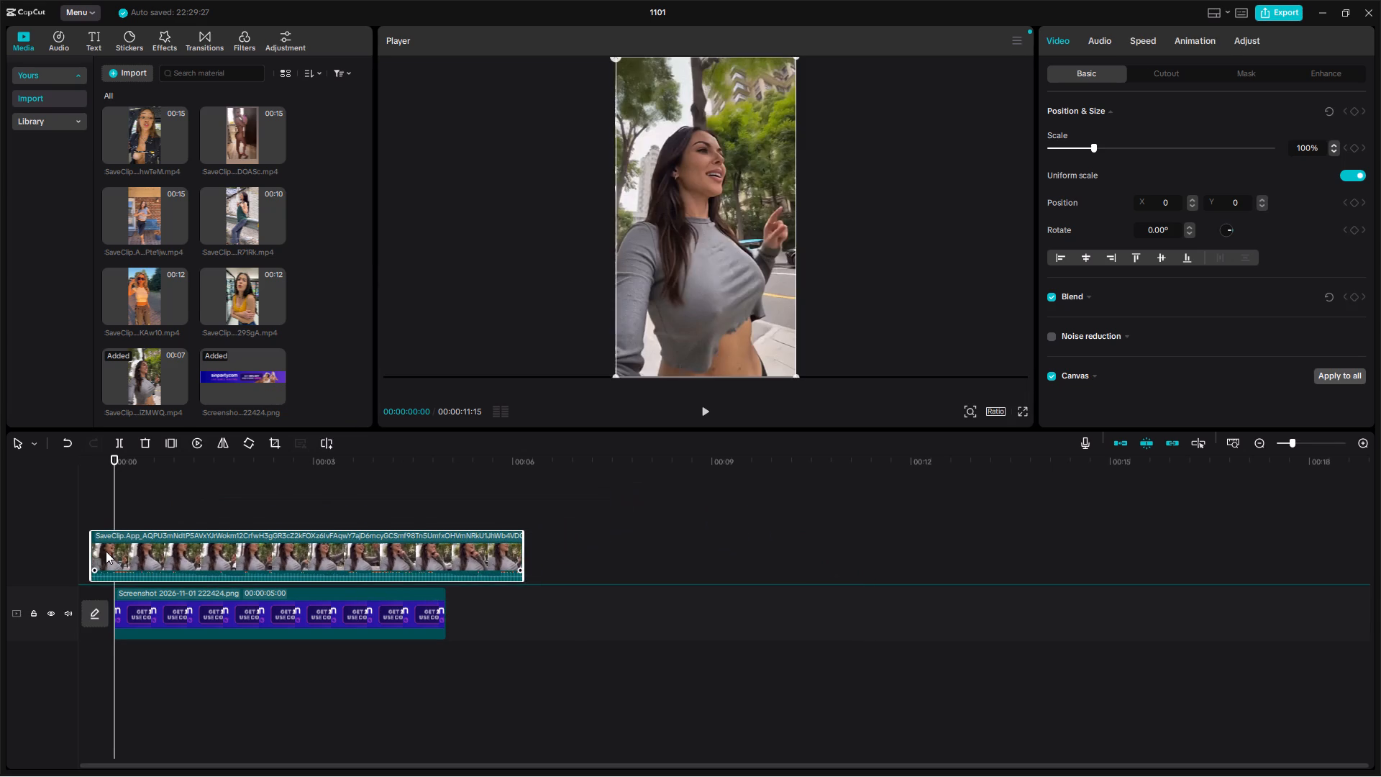
drag(144, 630, 151, 583)
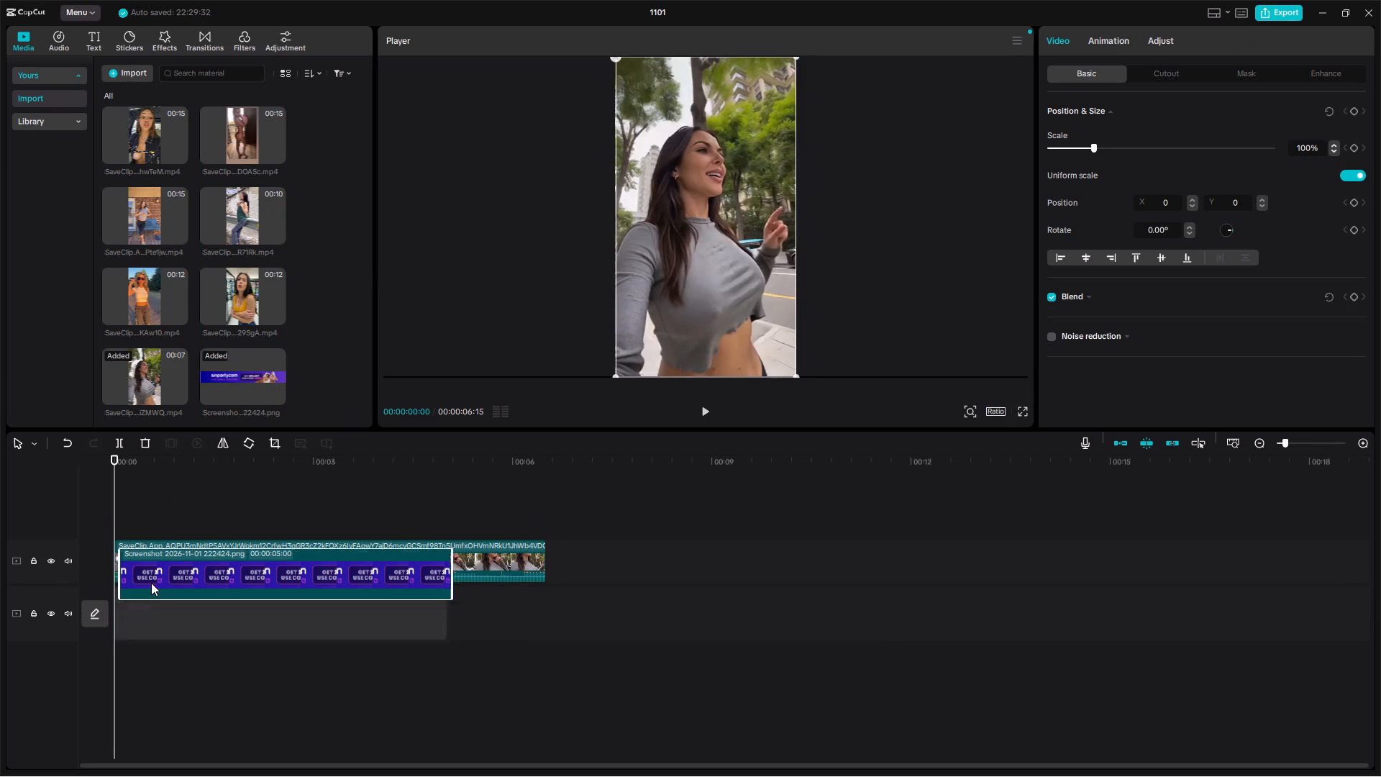
drag(151, 583, 152, 542)
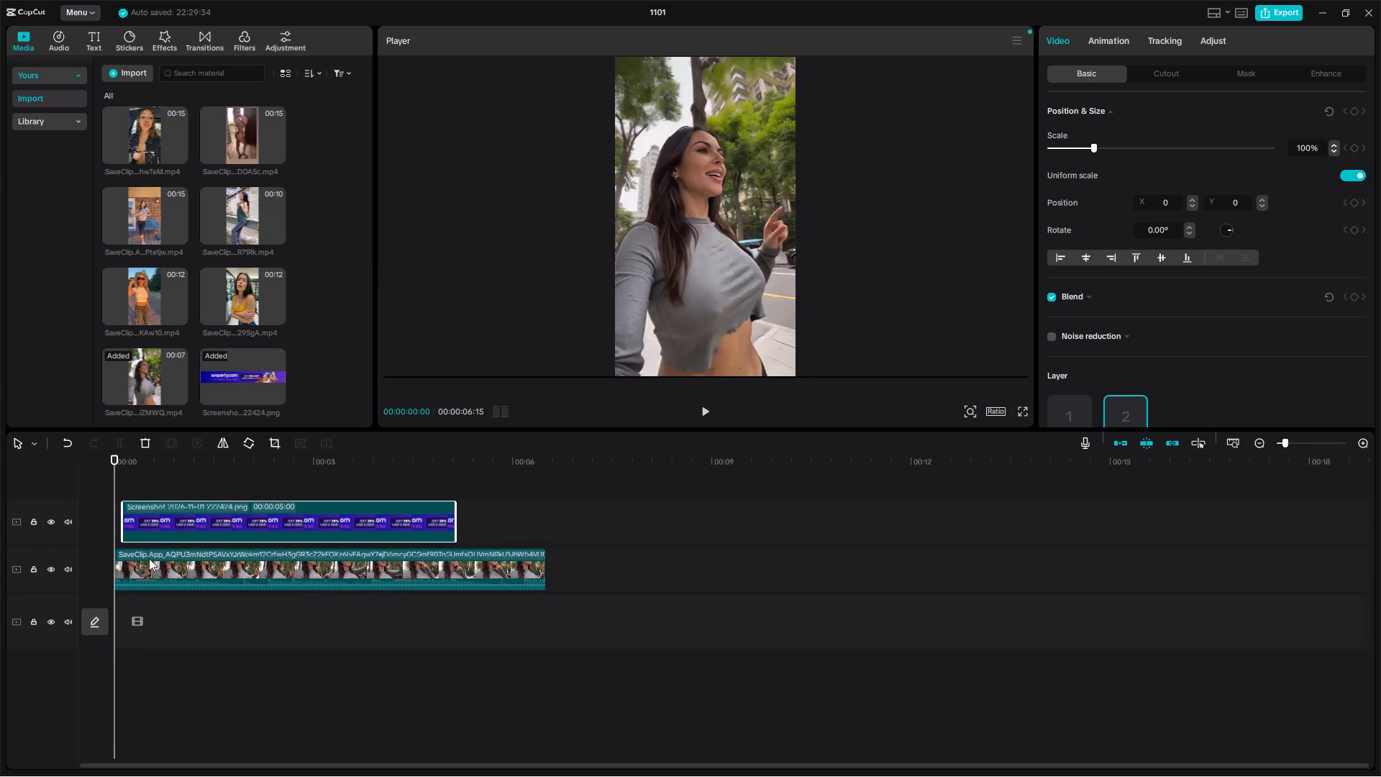
drag(146, 565, 145, 612)
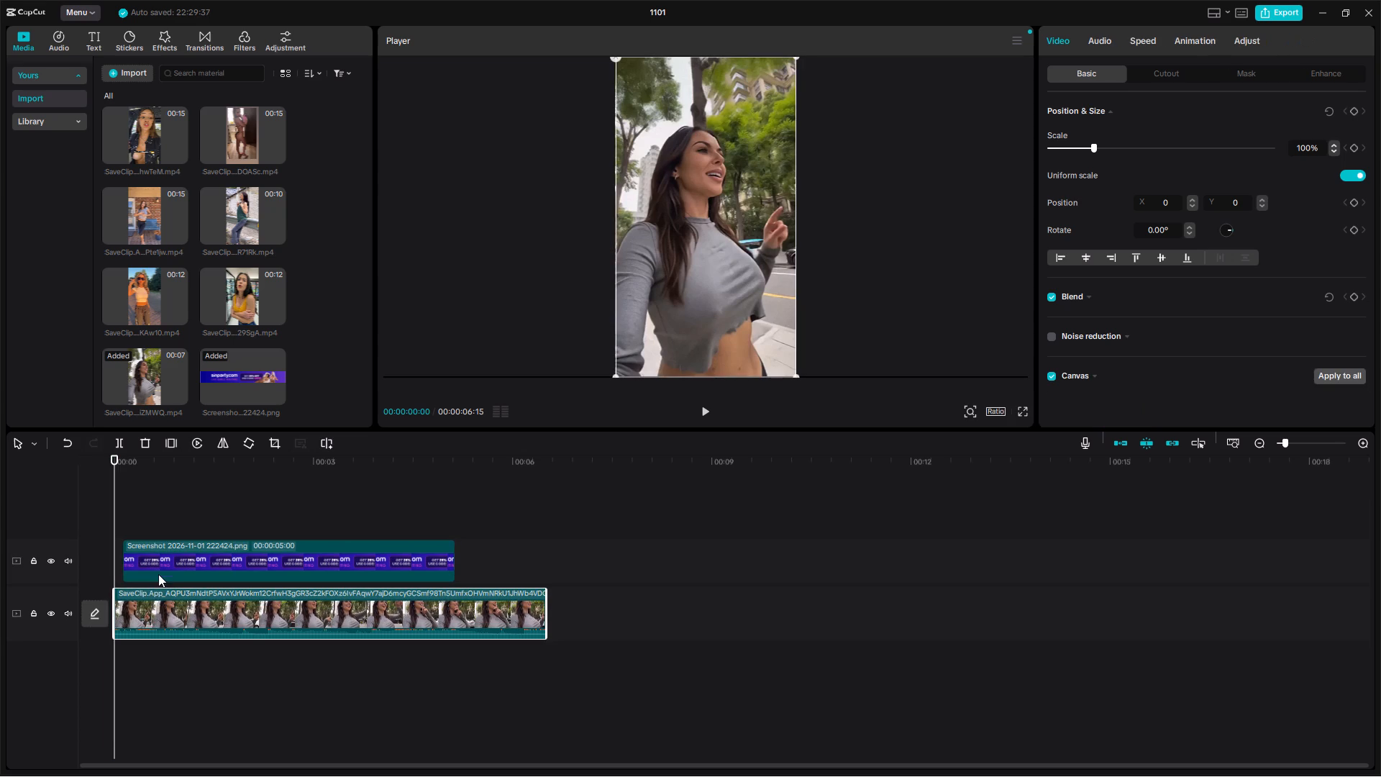
drag(162, 568, 152, 574)
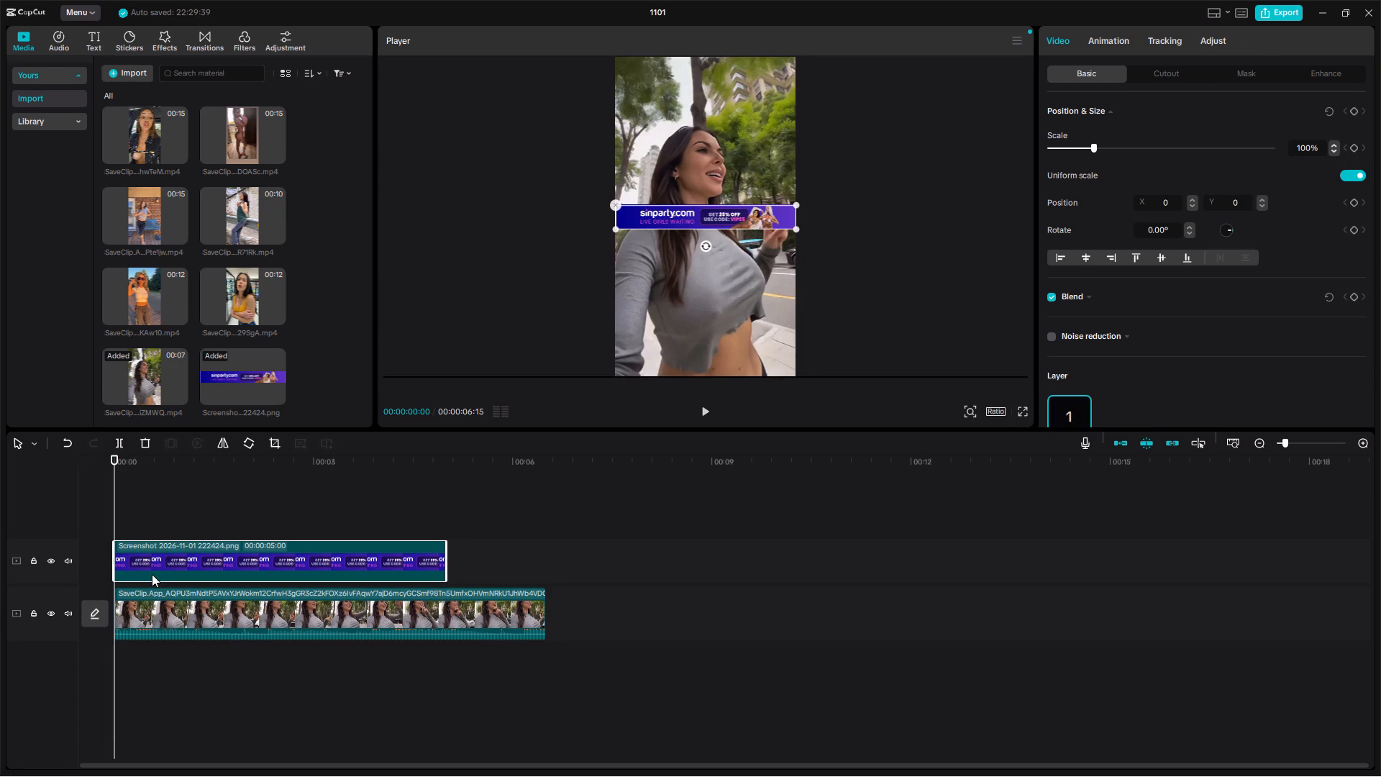
Position the banner across the upper part of the video frame, horizontally centred at about Y 1498.
drag(711, 215, 712, 222)
drag(712, 222, 711, 314)
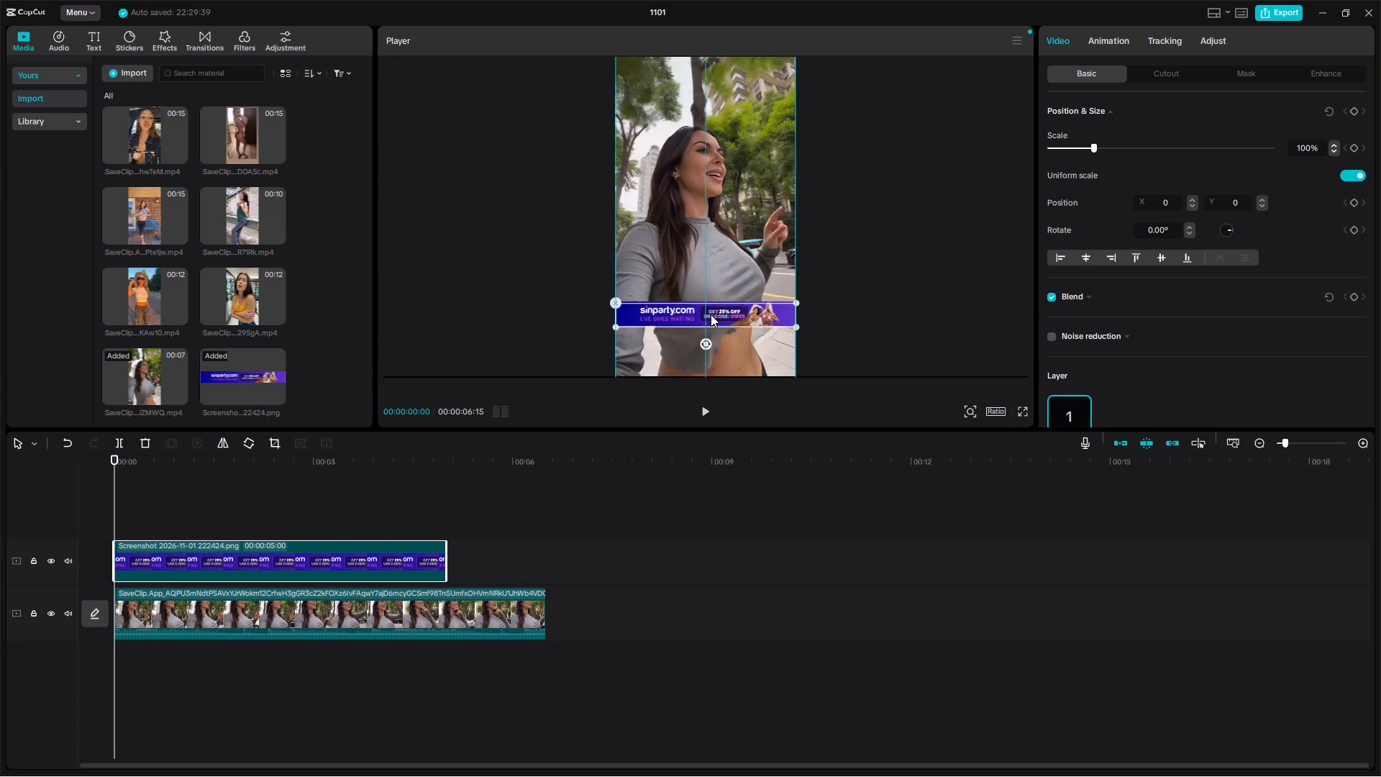
drag(711, 314, 711, 347)
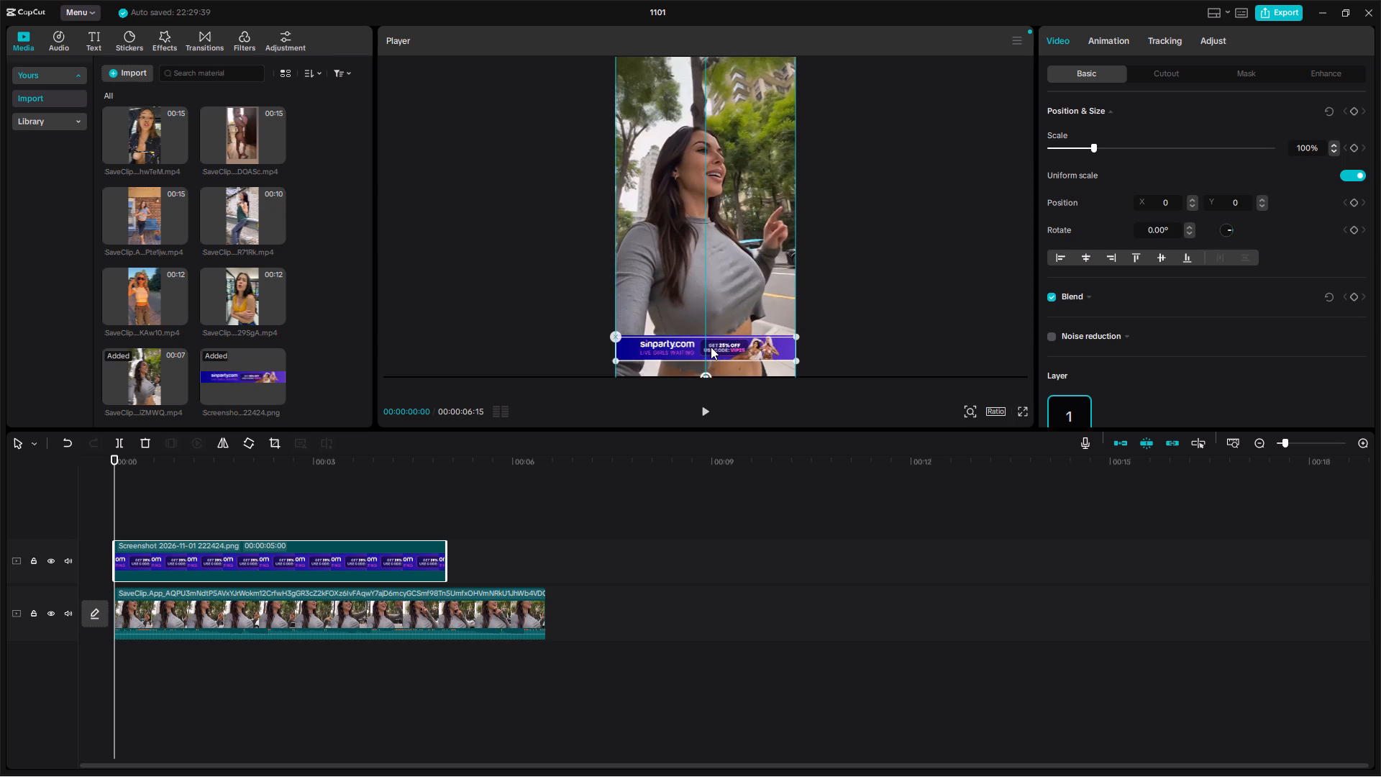
drag(711, 347, 708, 241)
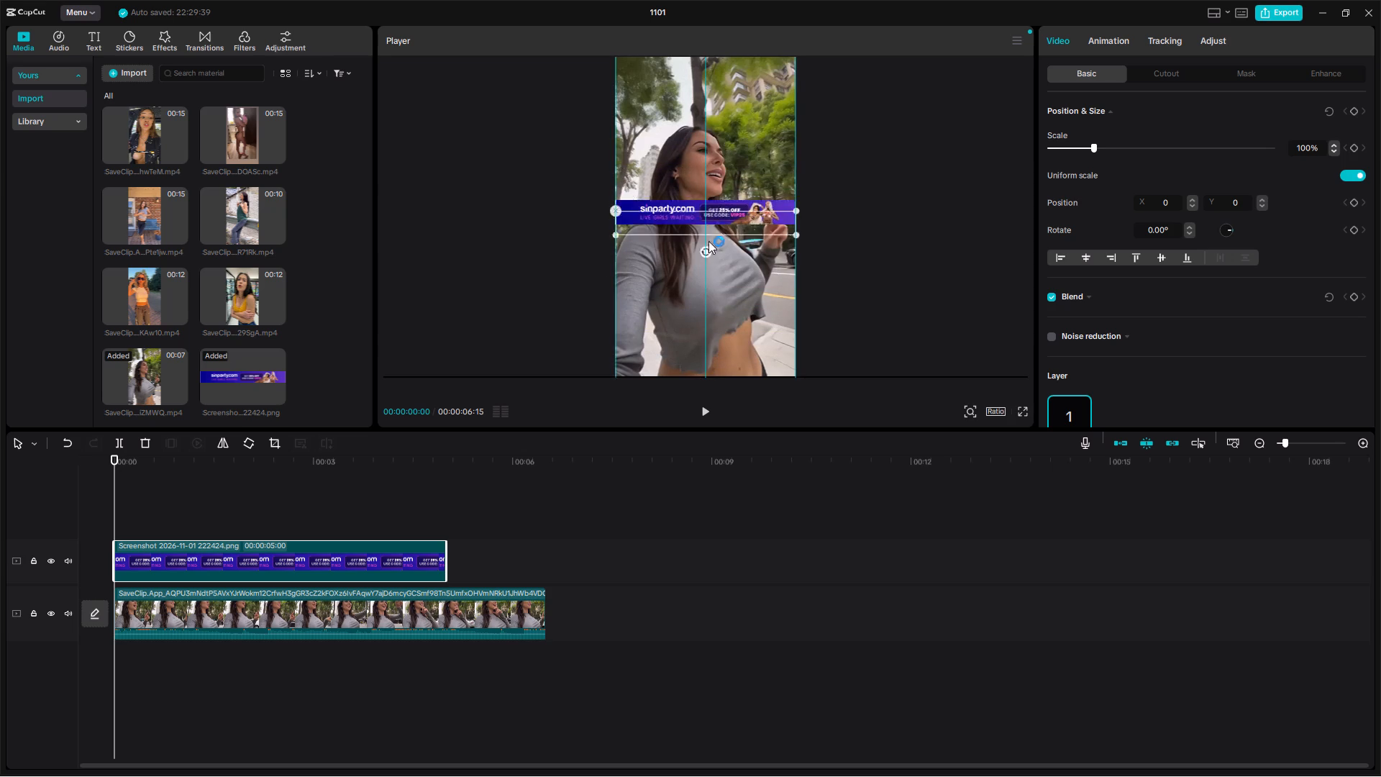
drag(708, 241, 698, 215)
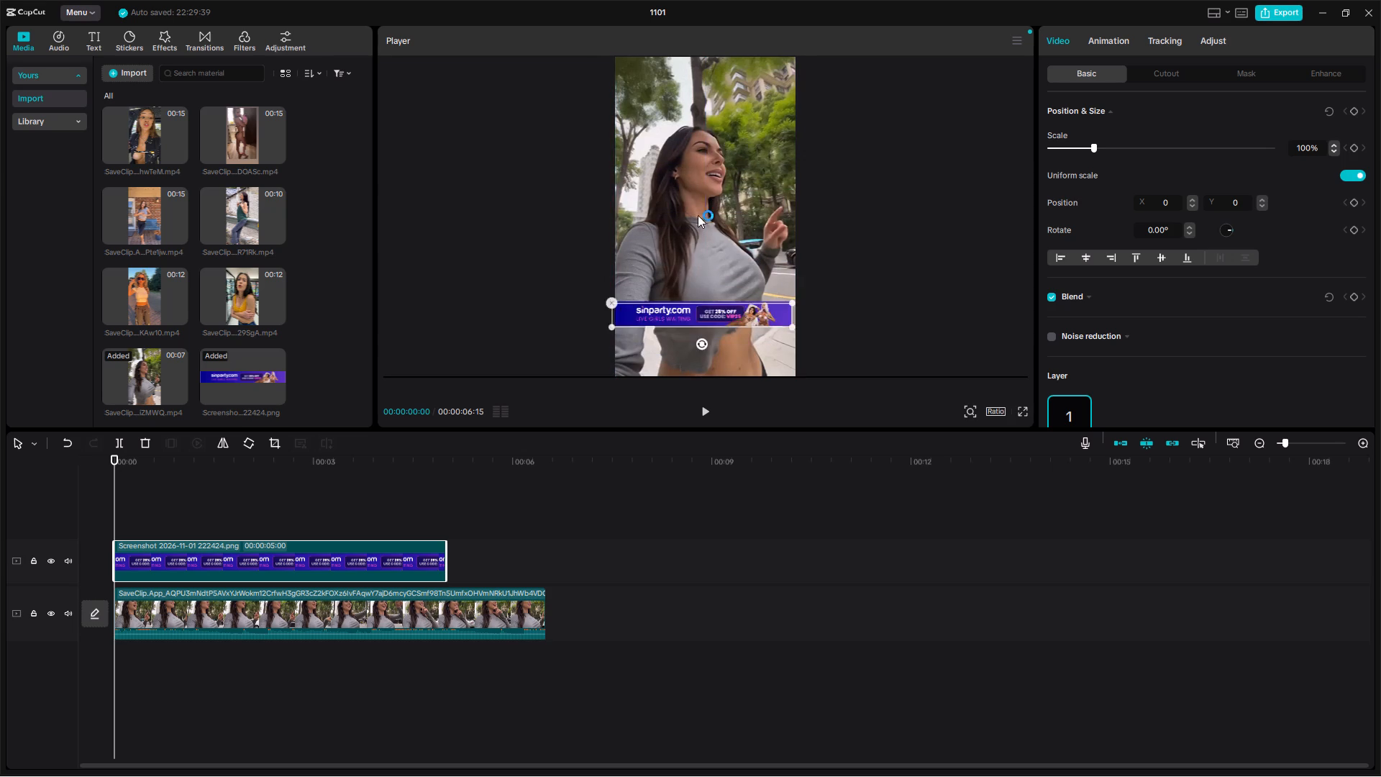
drag(698, 215, 708, 91)
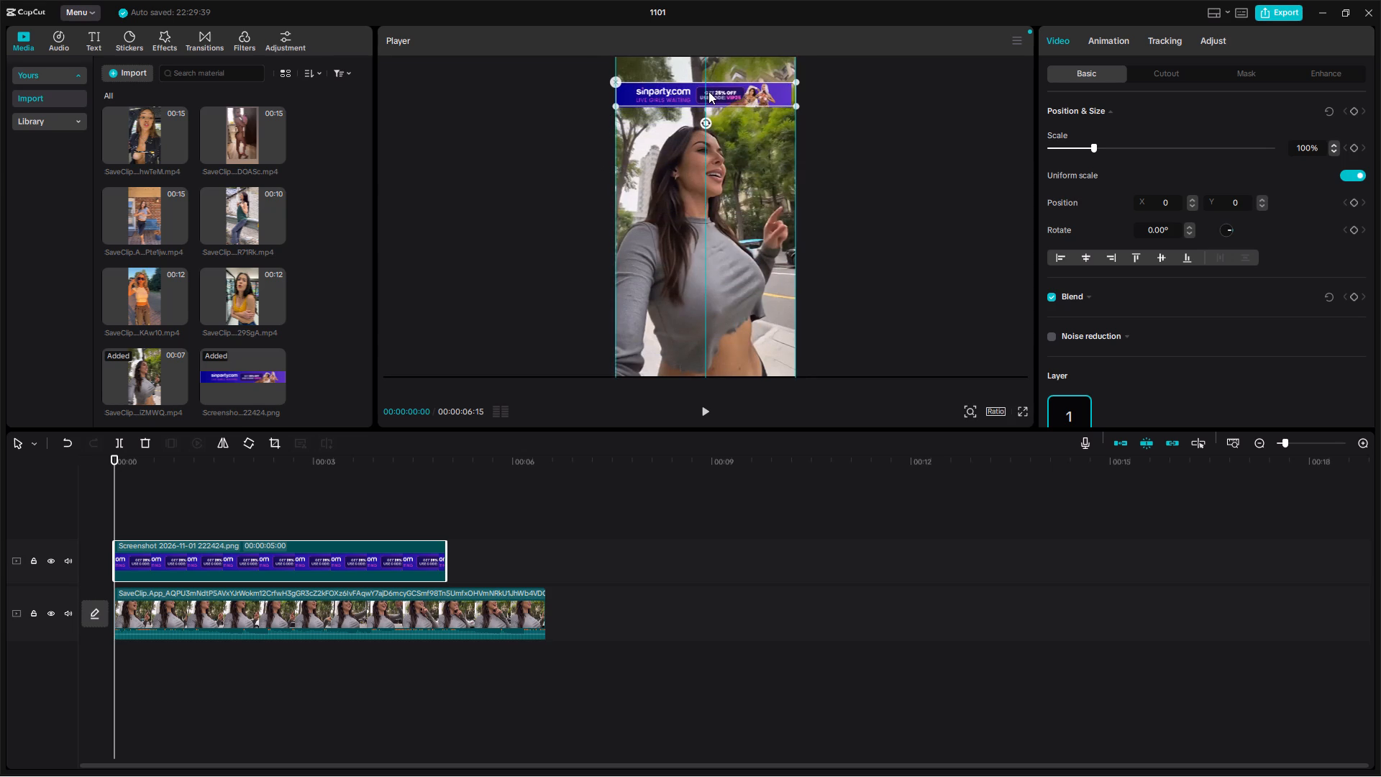
drag(708, 91, 709, 90)
click(832, 157)
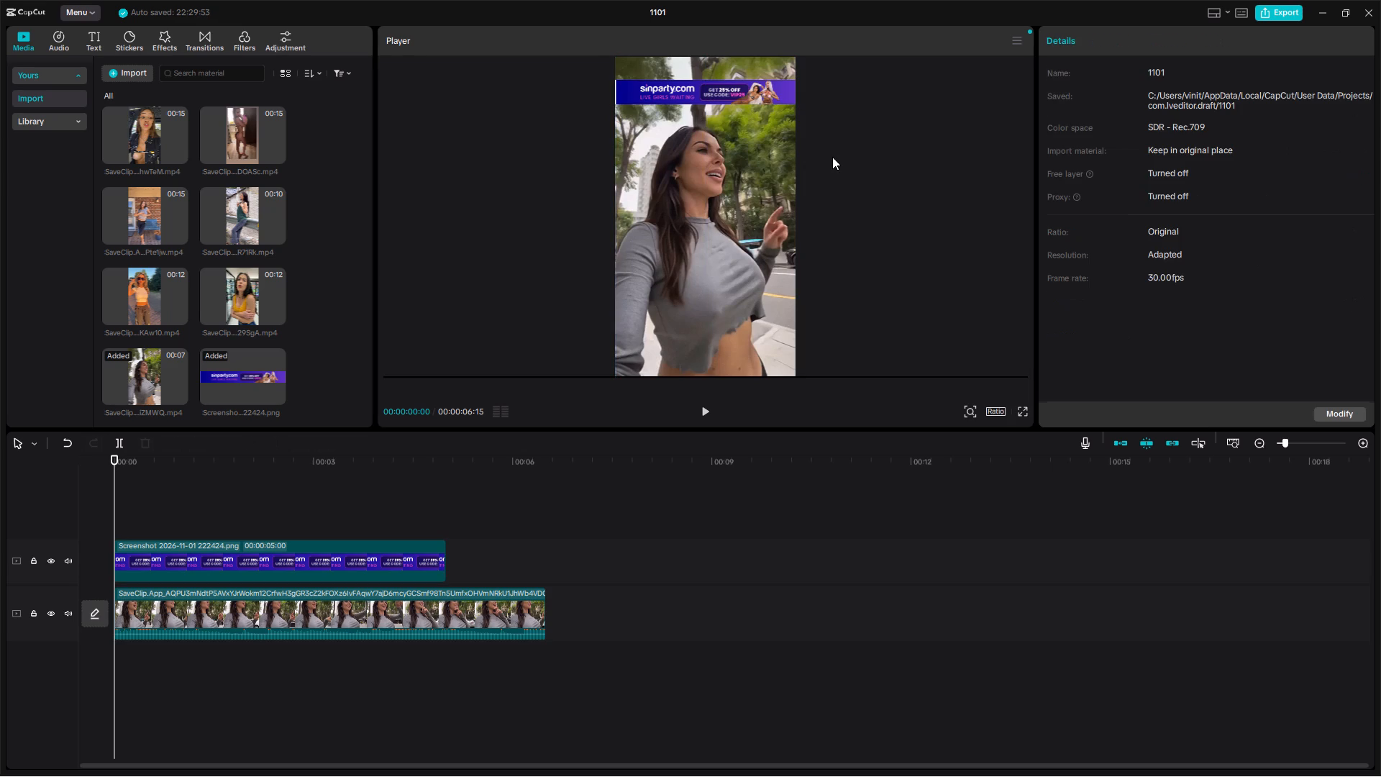
Enlarge the banner slightly so it spans the full width of the video frame.
click(731, 94)
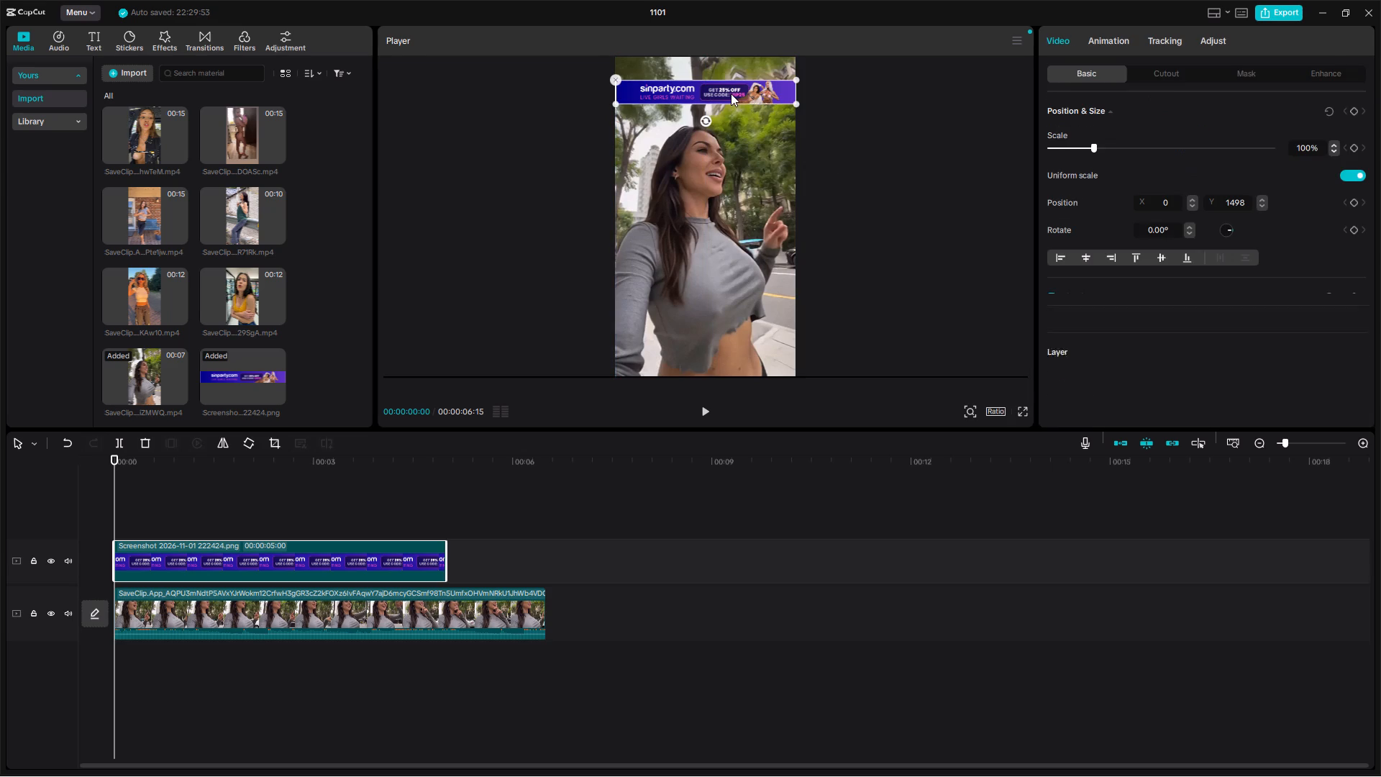
drag(614, 104, 606, 105)
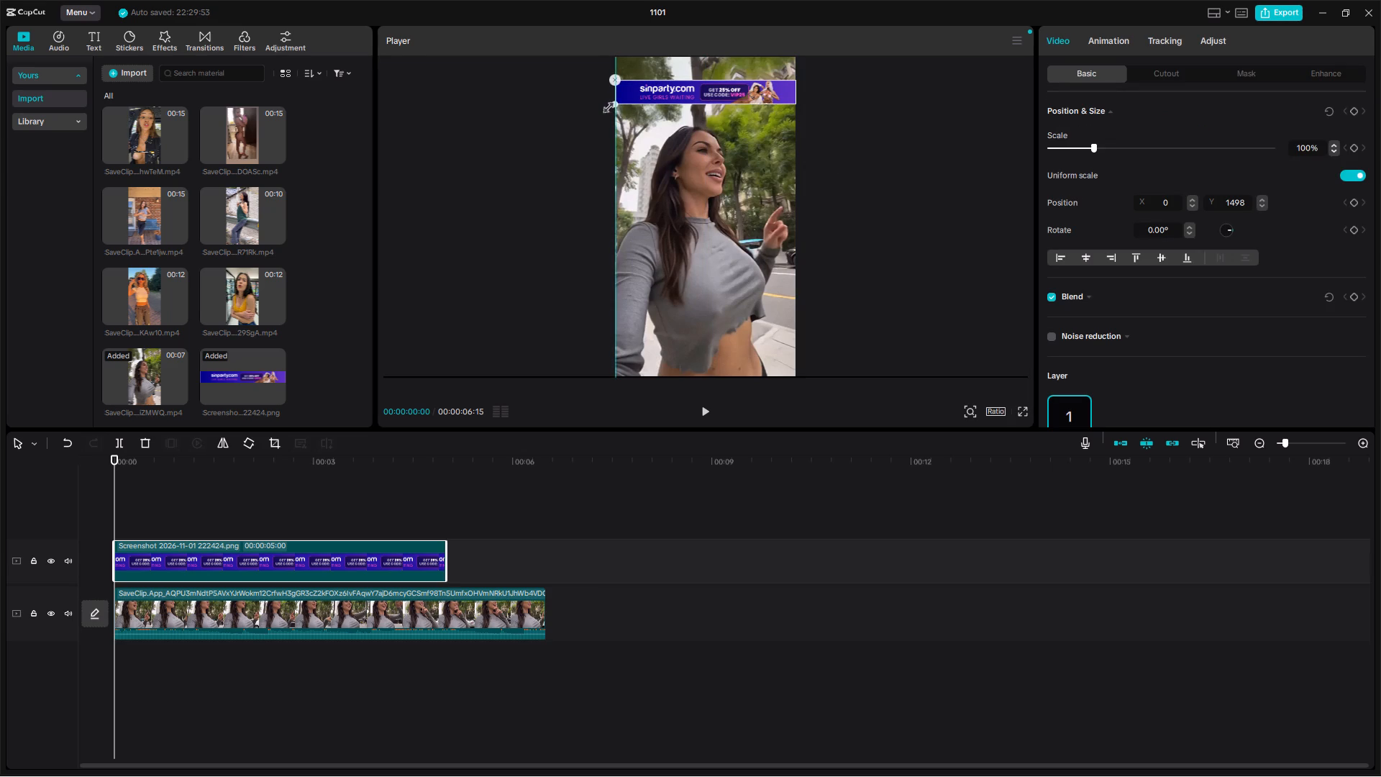
drag(606, 105, 606, 106)
click(834, 147)
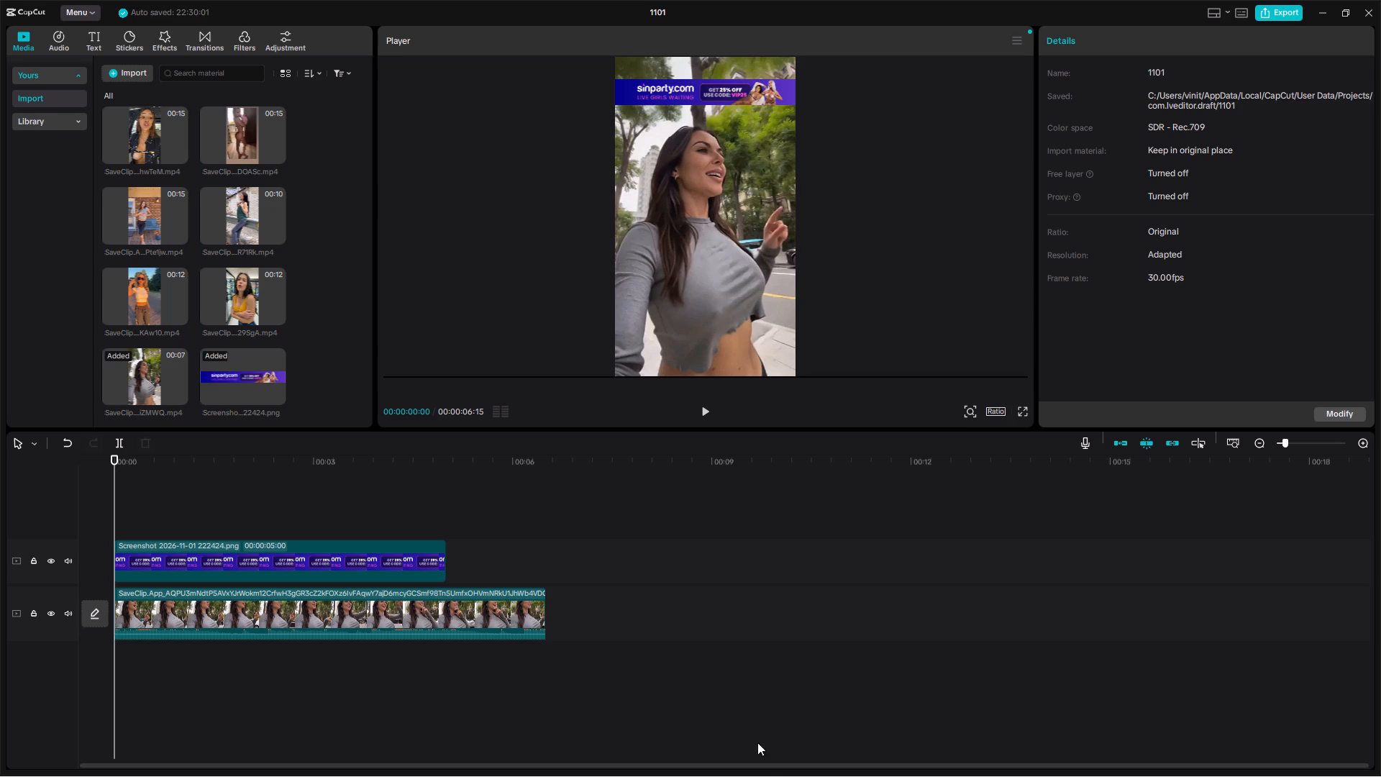
Switch to Chrome and examine the banner, tagging and caption rules in the Requirements Doc Sinparty.
click(609, 765)
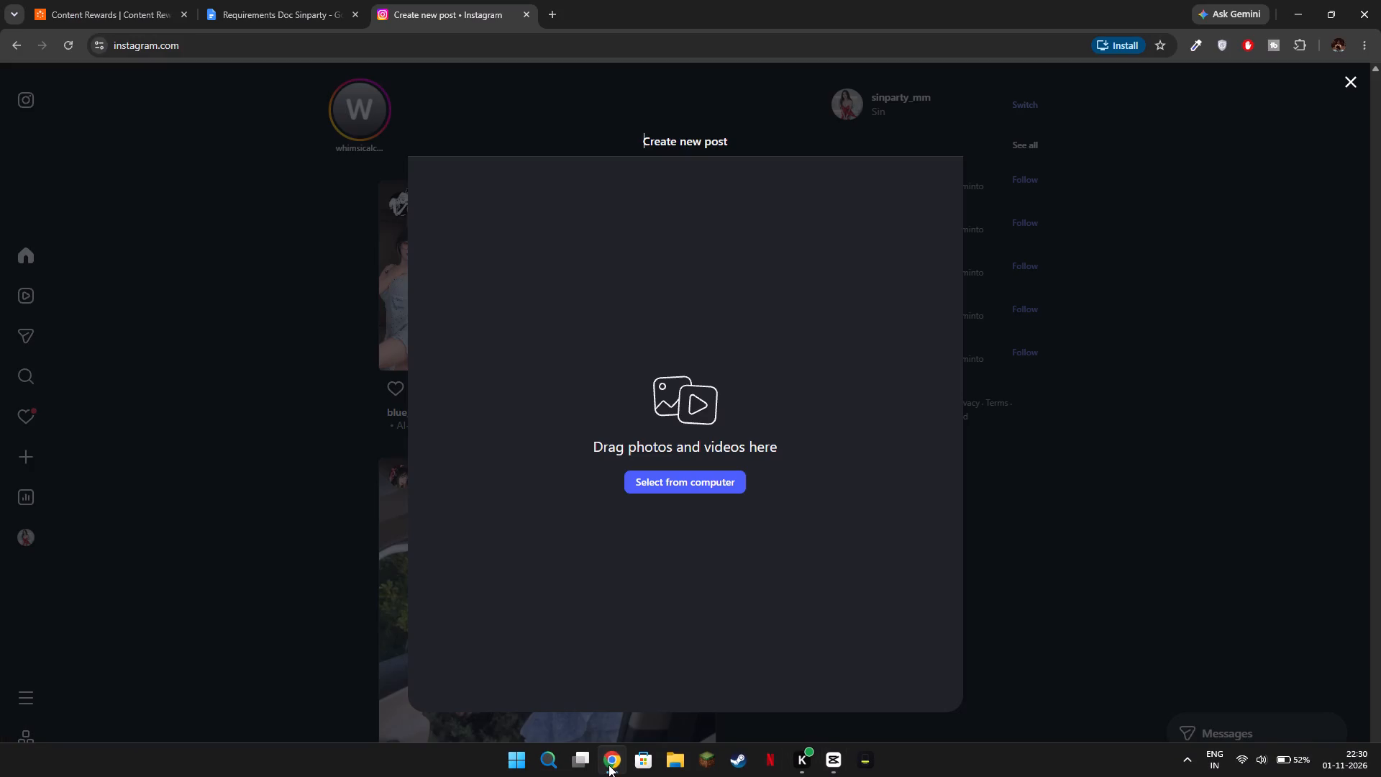
click(337, 0)
scroll(519, 522, down, 3)
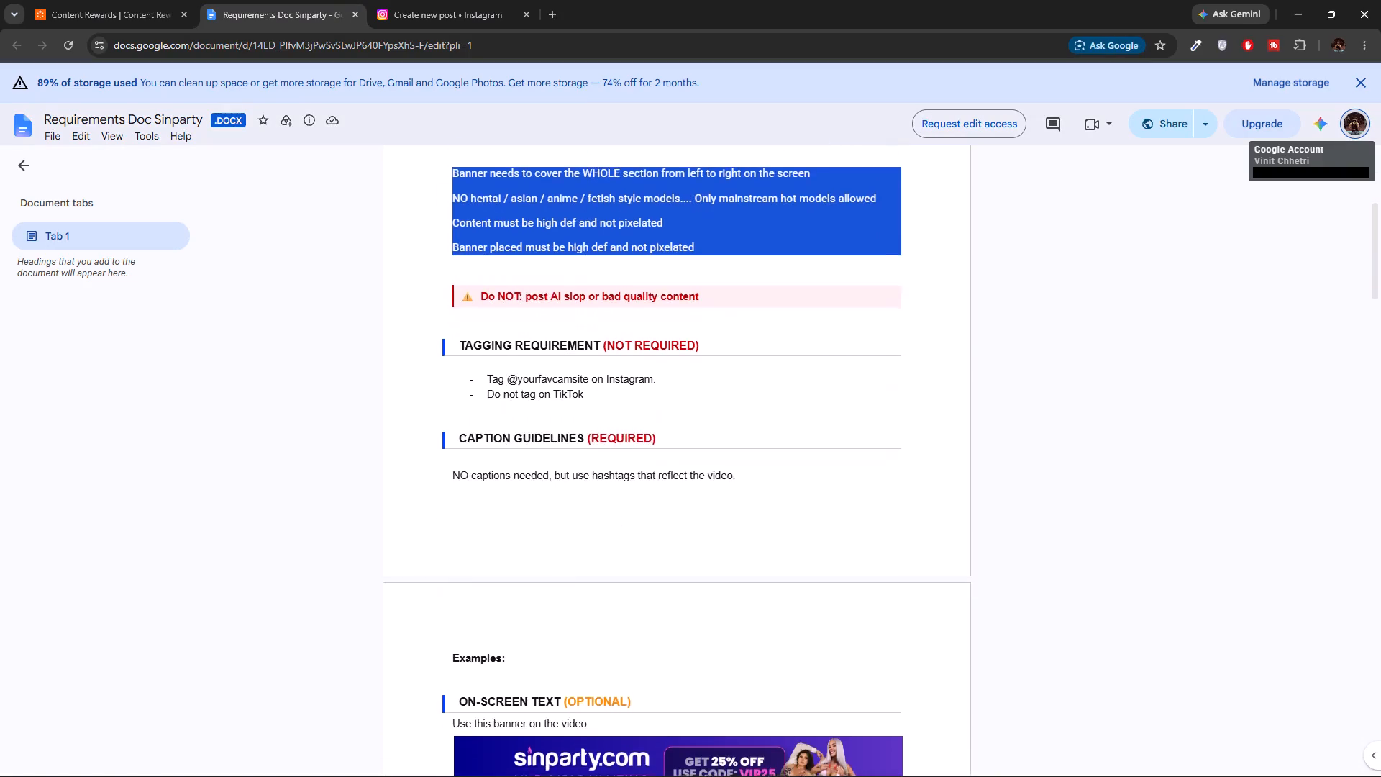
Examine the banner placement guidance and the example post in the Requirements Doc Sinparty.
scroll(519, 522, down, 4)
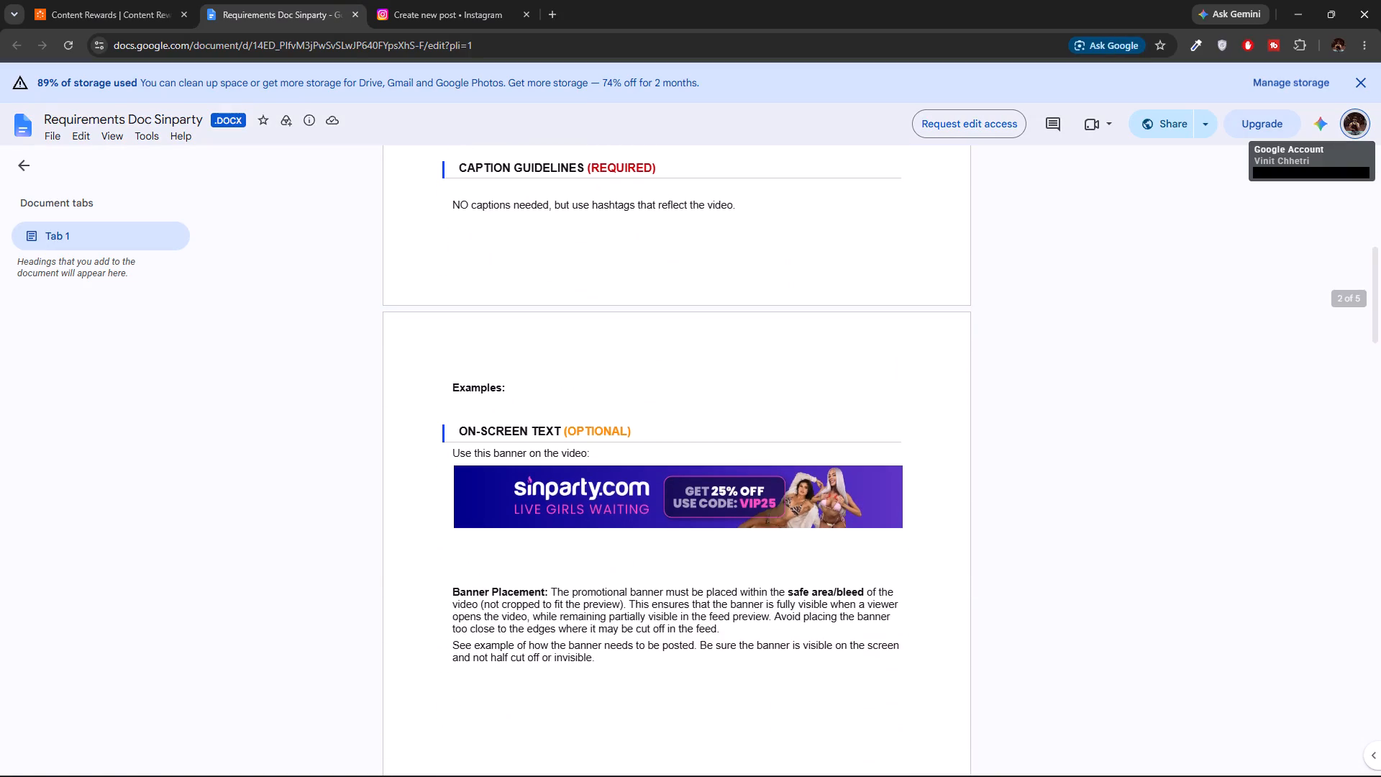
scroll(568, 583, down, 1)
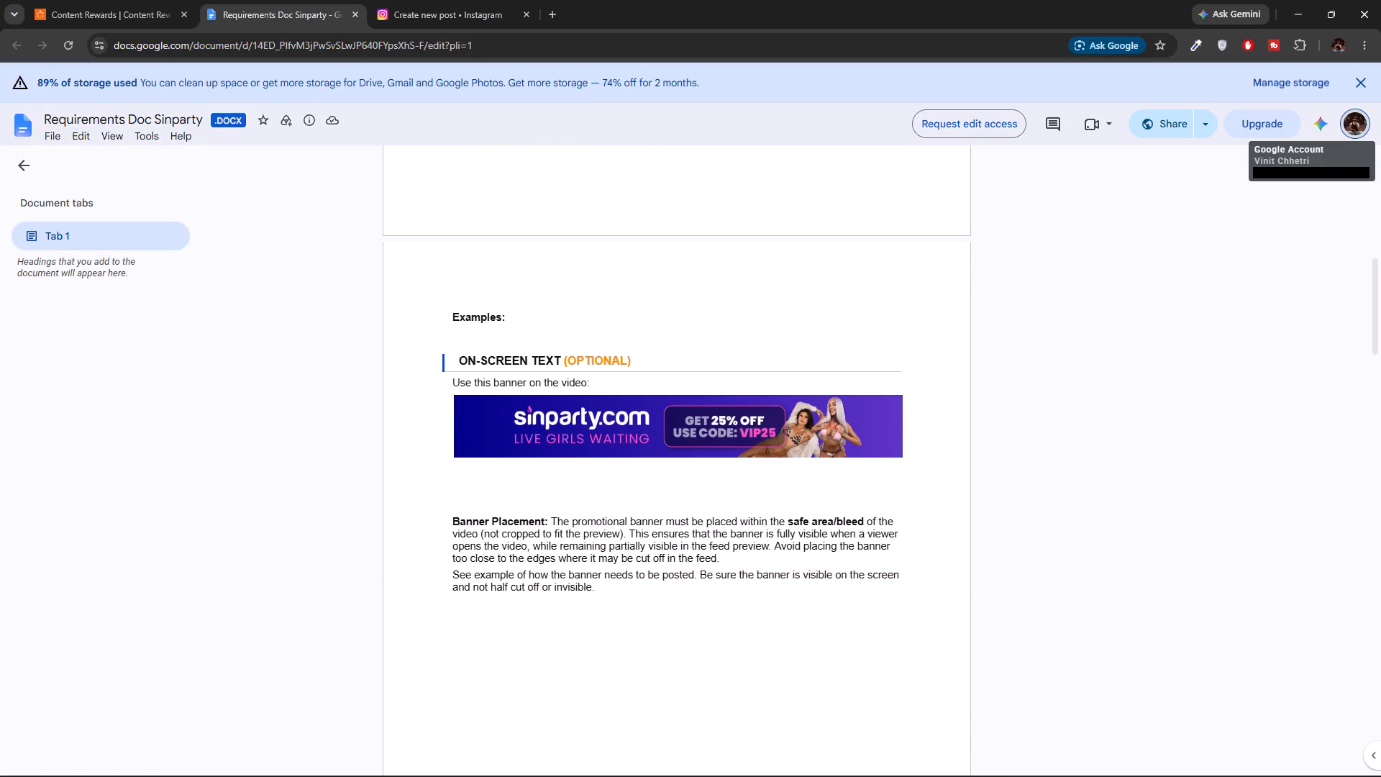
scroll(991, 445, down, 5)
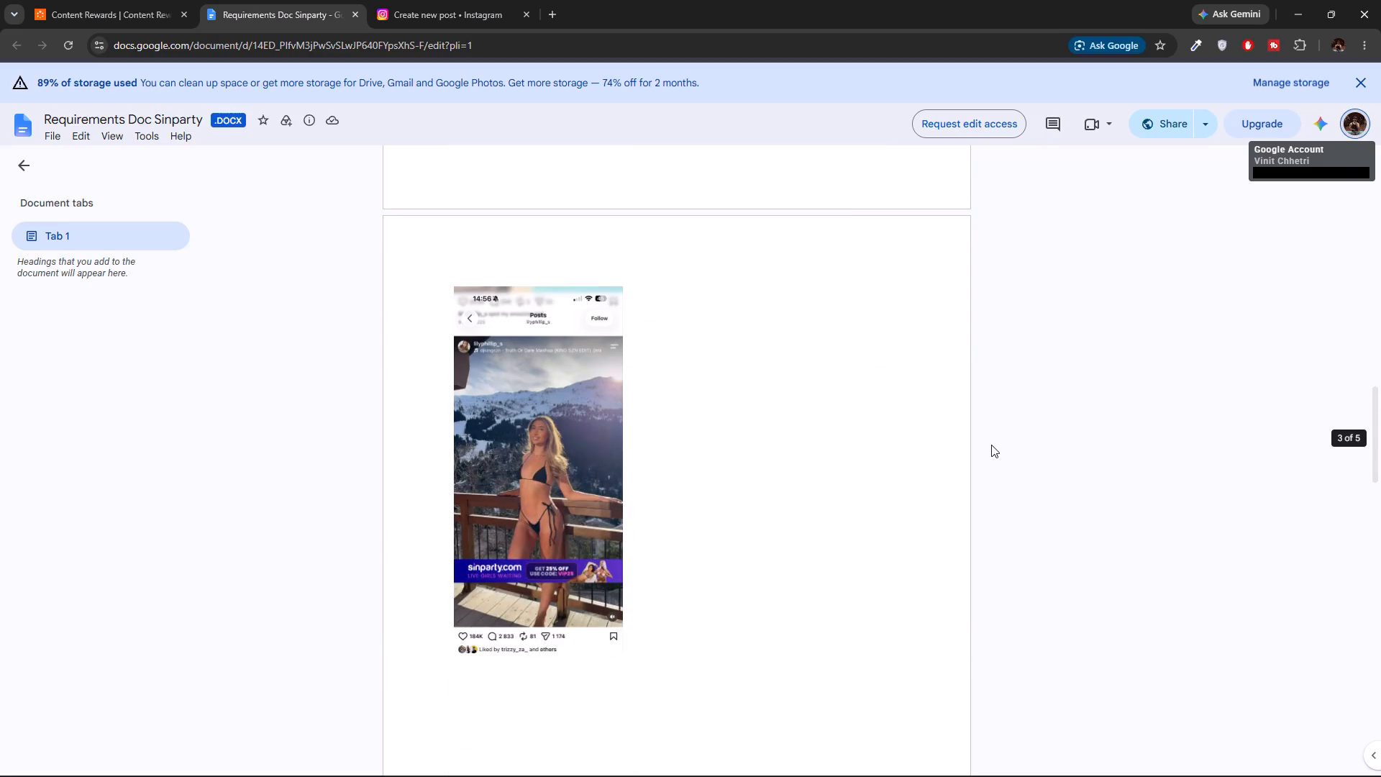
scroll(991, 445, down, 1)
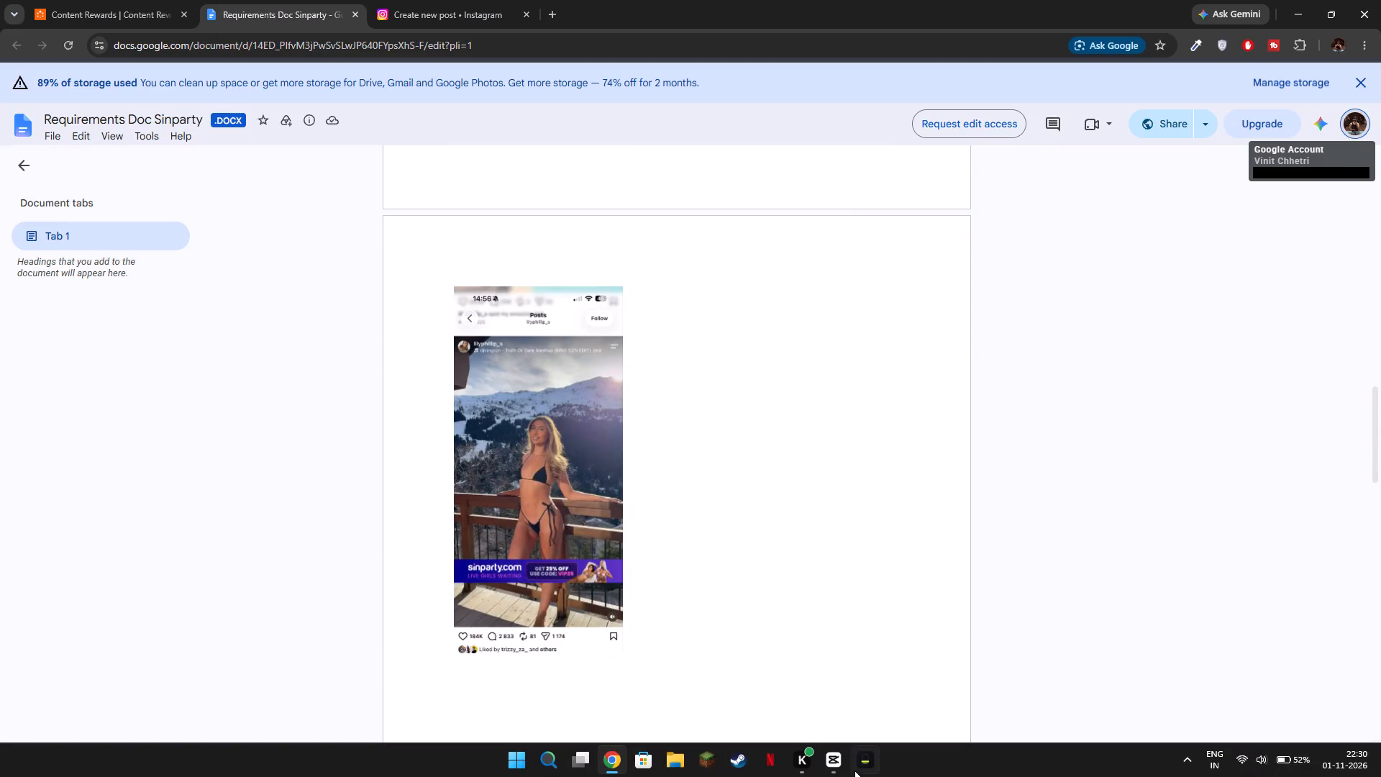
Switch to CapCut, extend the banner clip to end with the video at 00:00:06:15, and scrub through the timeline to check it.
click(837, 771)
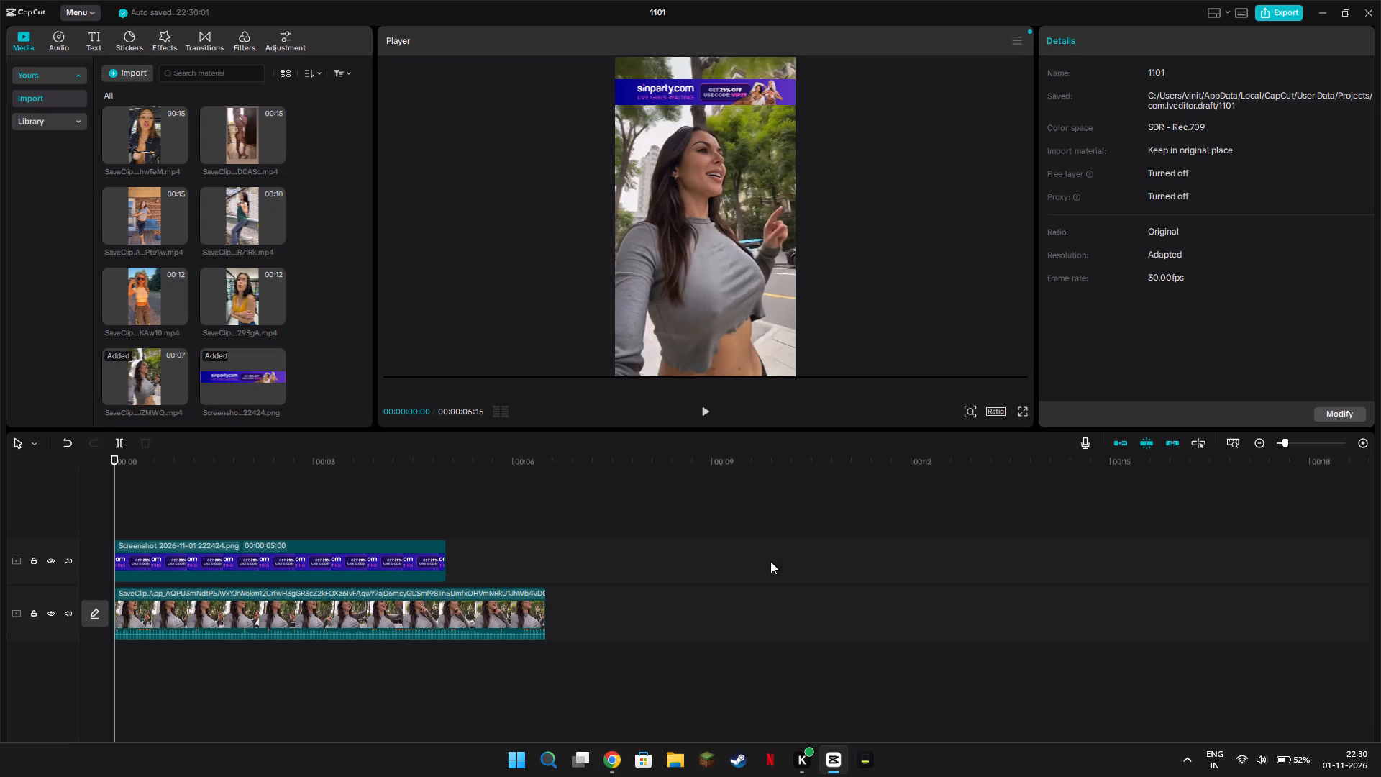
click(426, 553)
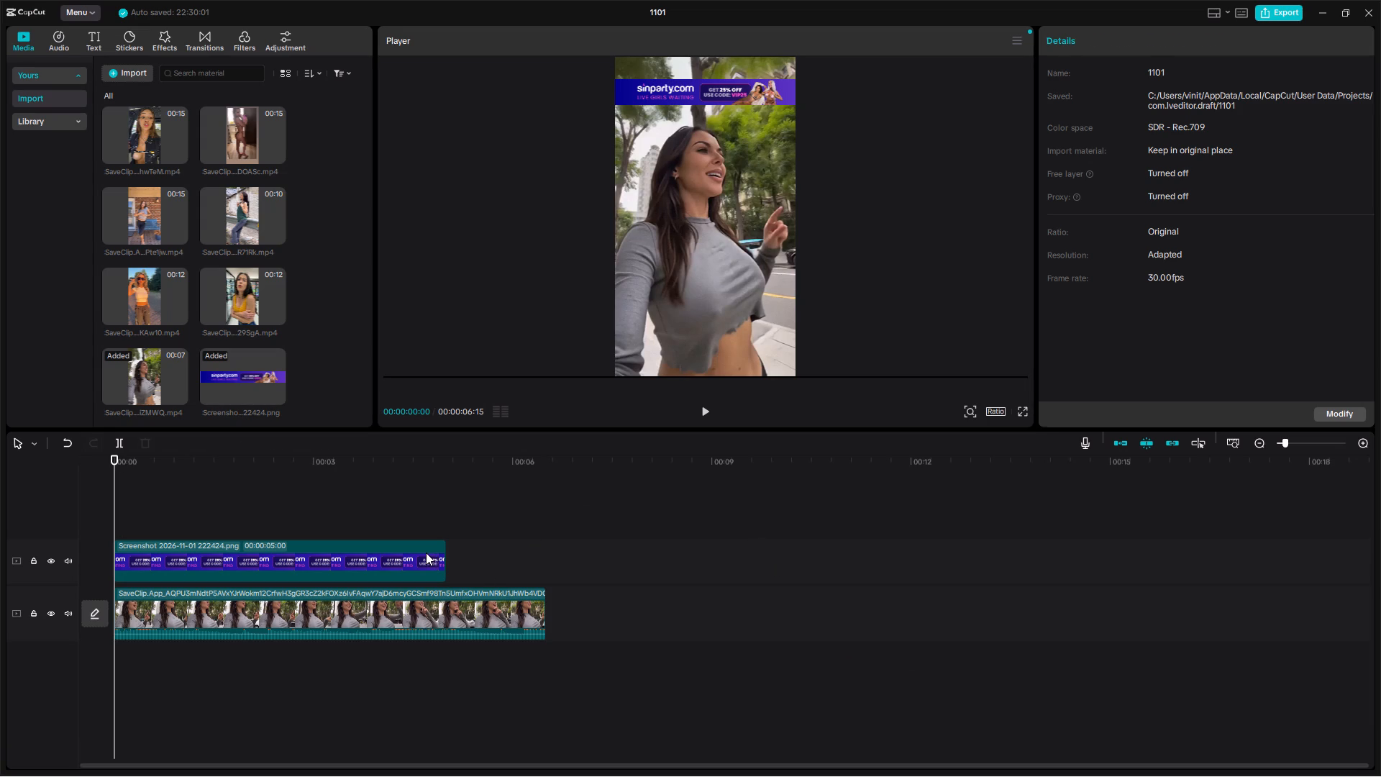
drag(448, 561, 514, 571)
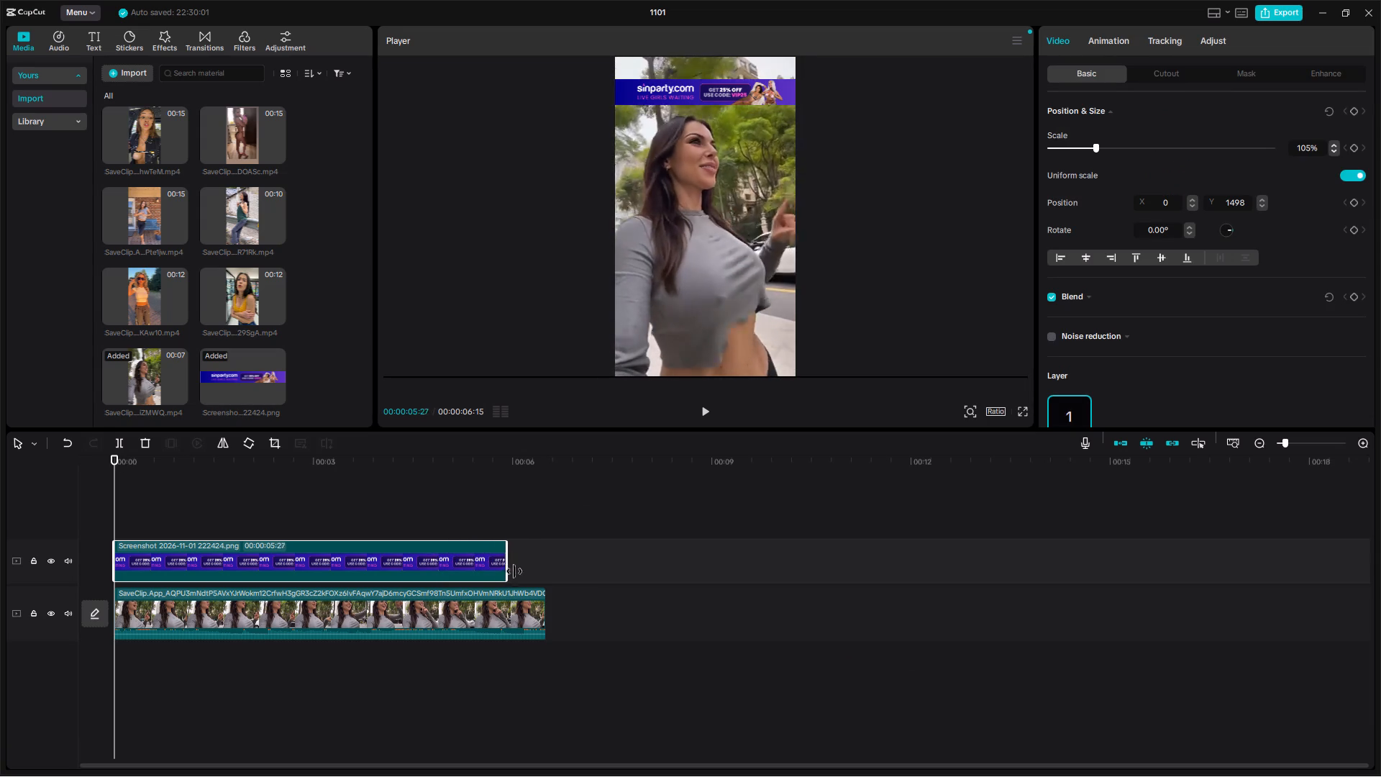
drag(514, 571, 542, 578)
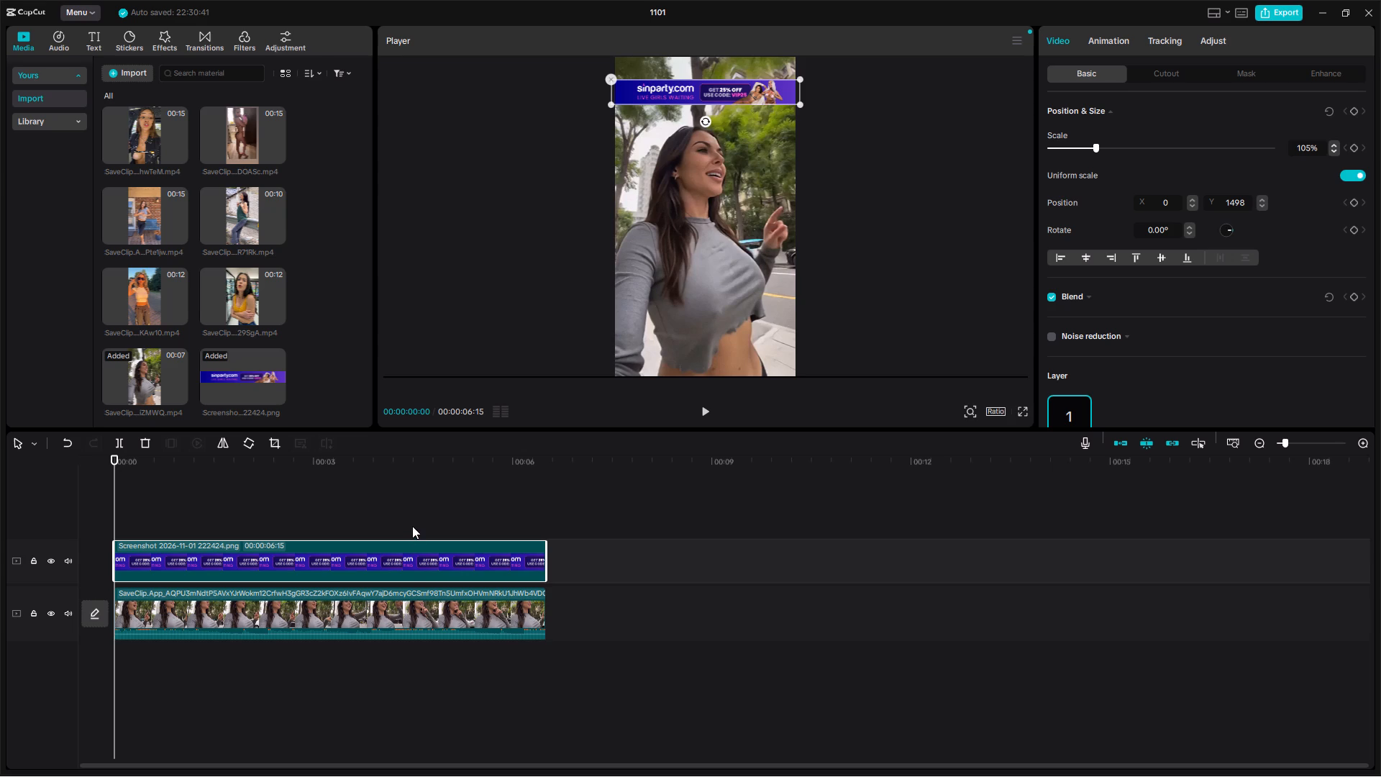
drag(115, 461, 119, 461)
drag(119, 461, 534, 520)
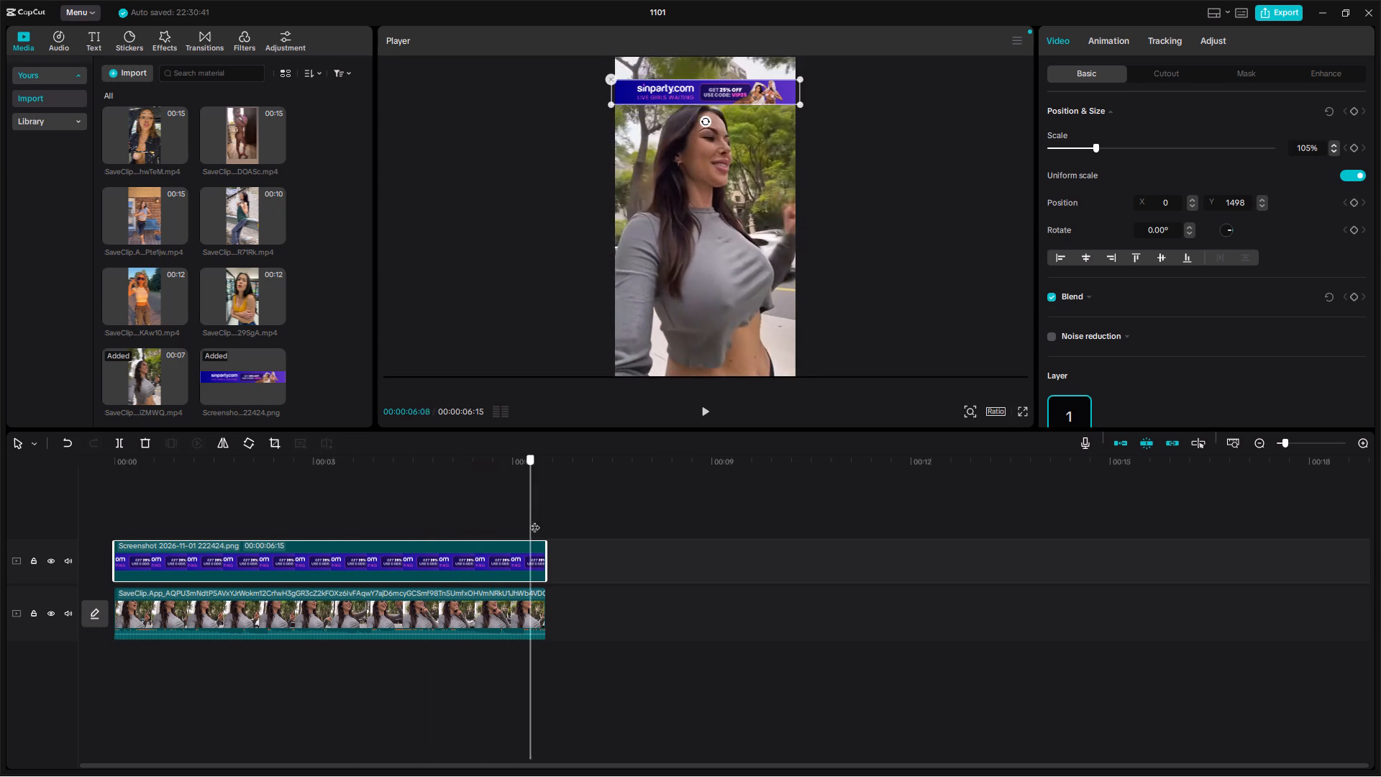
drag(534, 520, 551, 520)
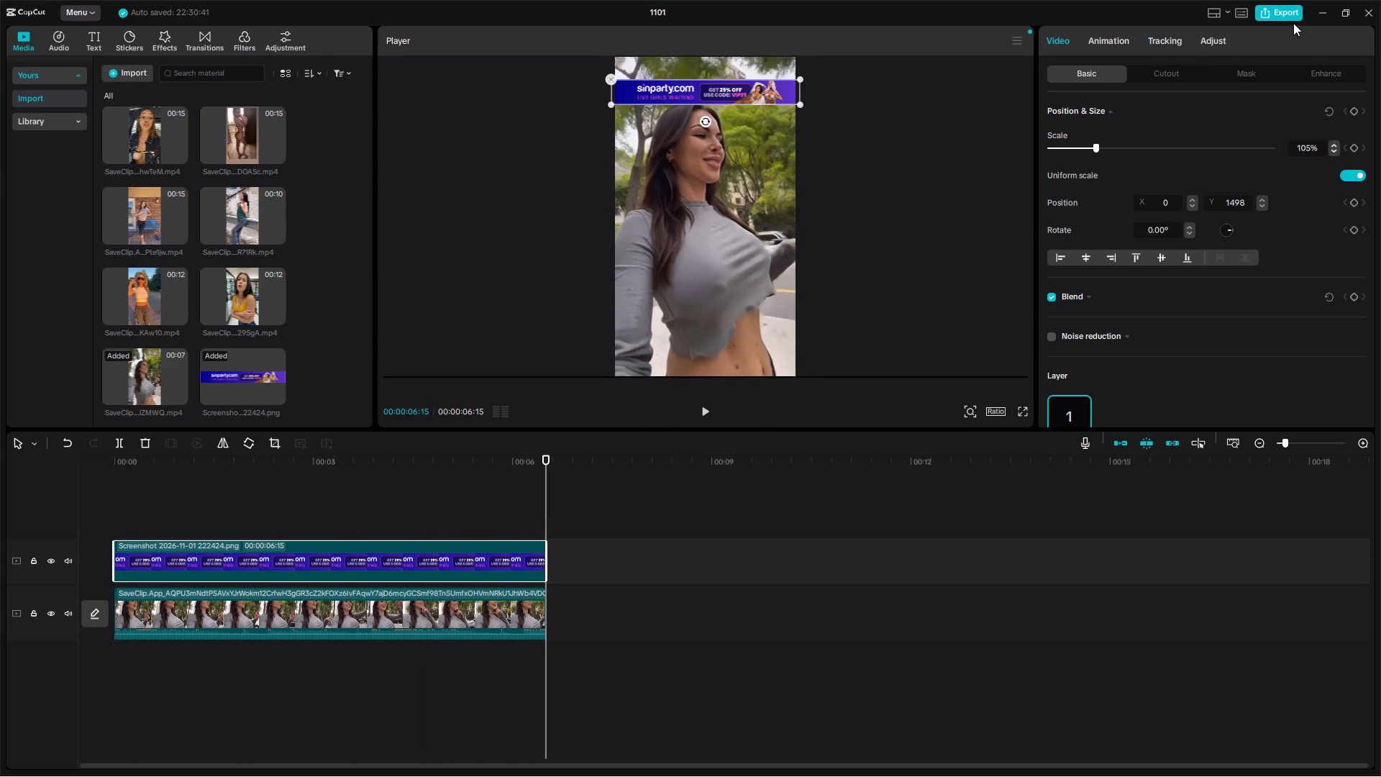
Open the video export settings and review the frame rate, resolution and bit rate options.
click(1272, 8)
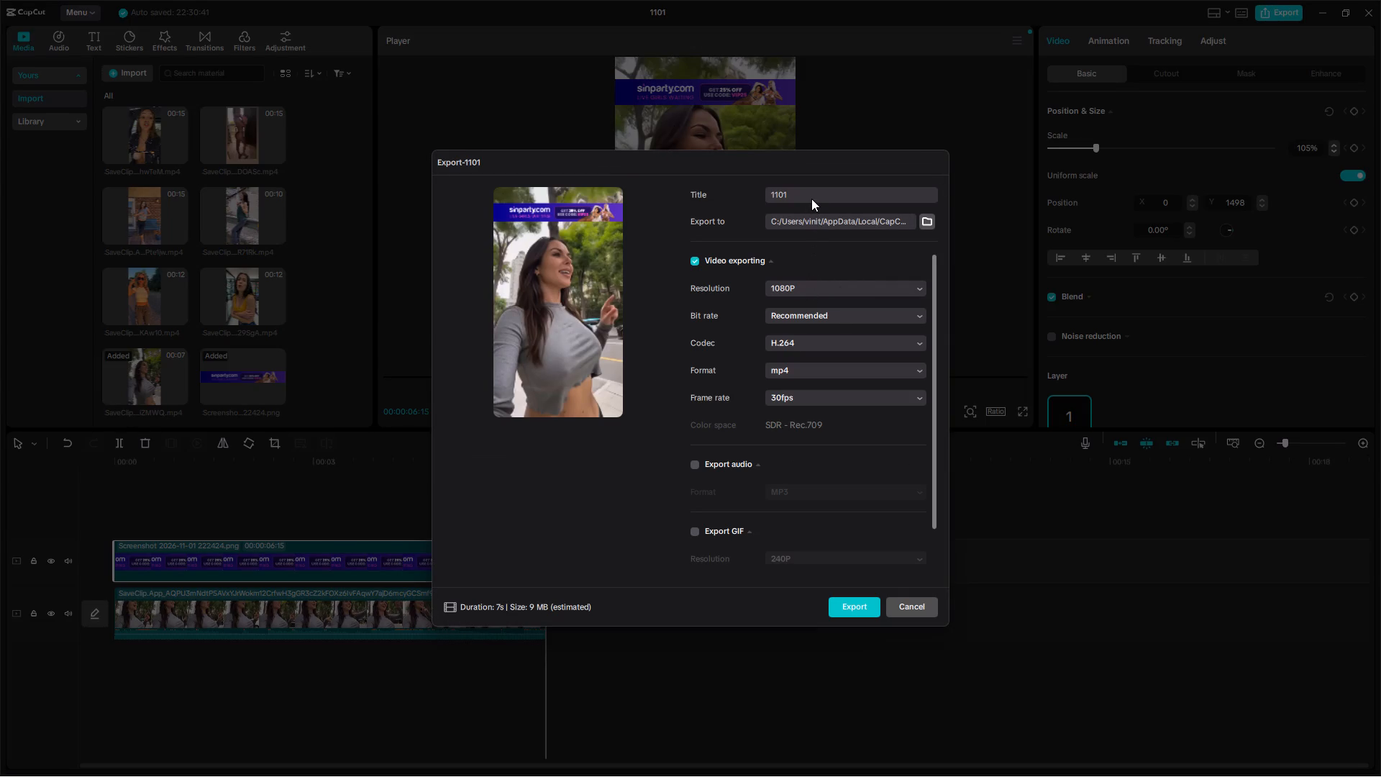
click(793, 401)
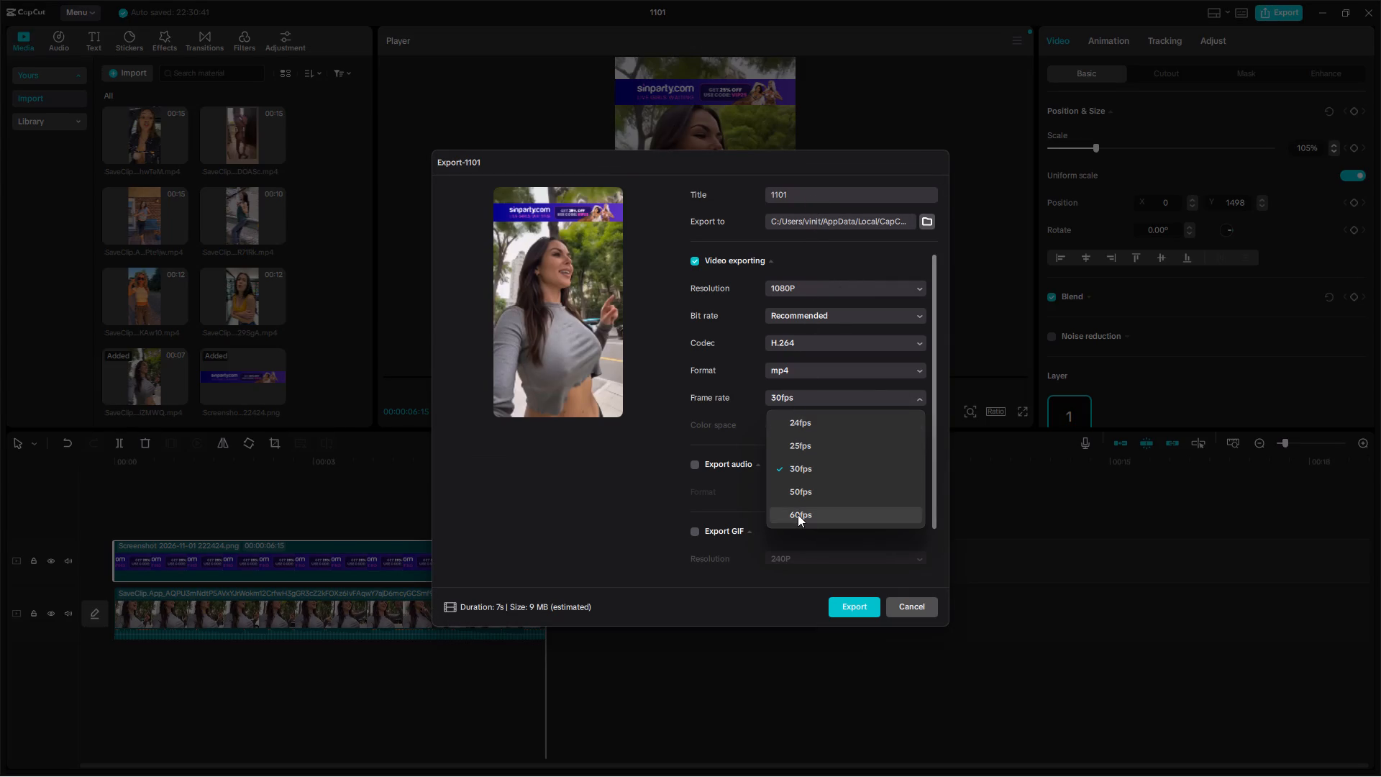
click(798, 392)
click(800, 286)
click(800, 286)
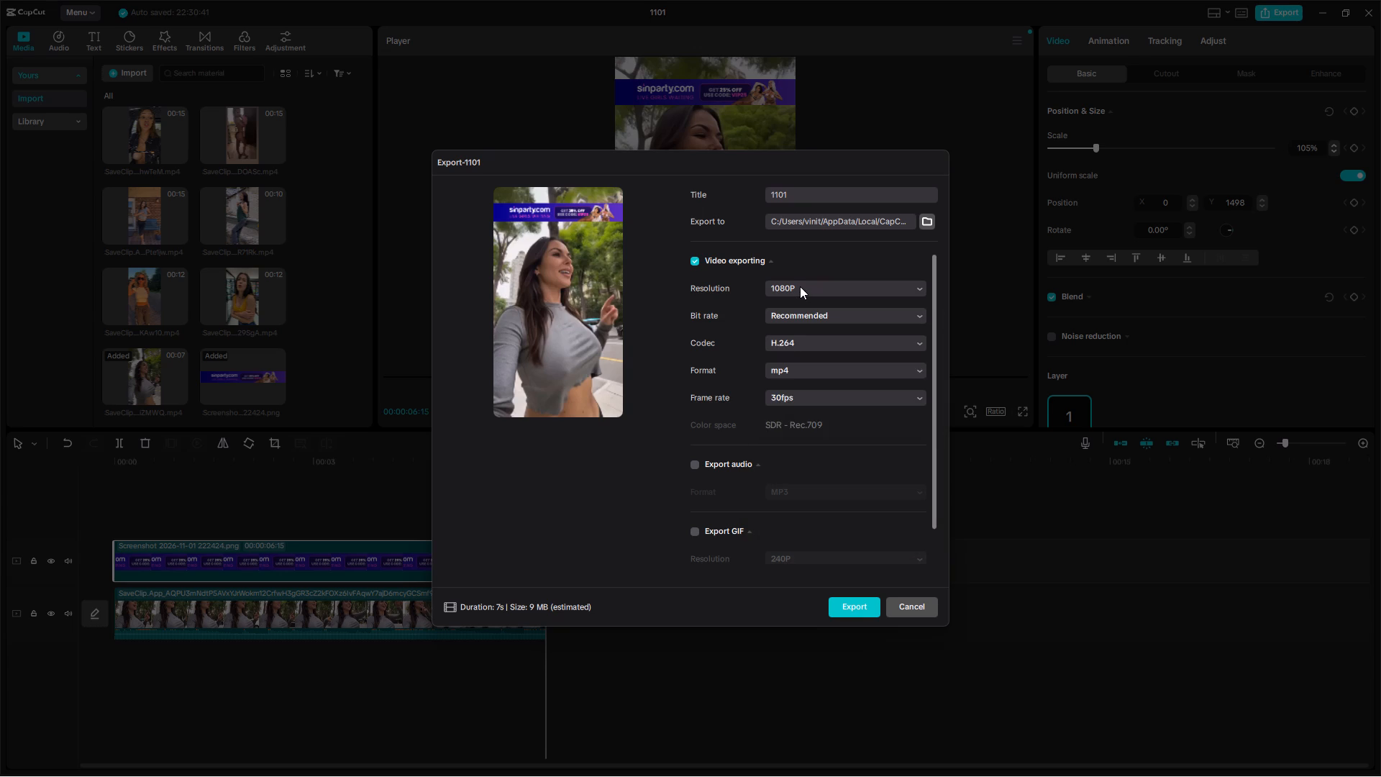
click(800, 286)
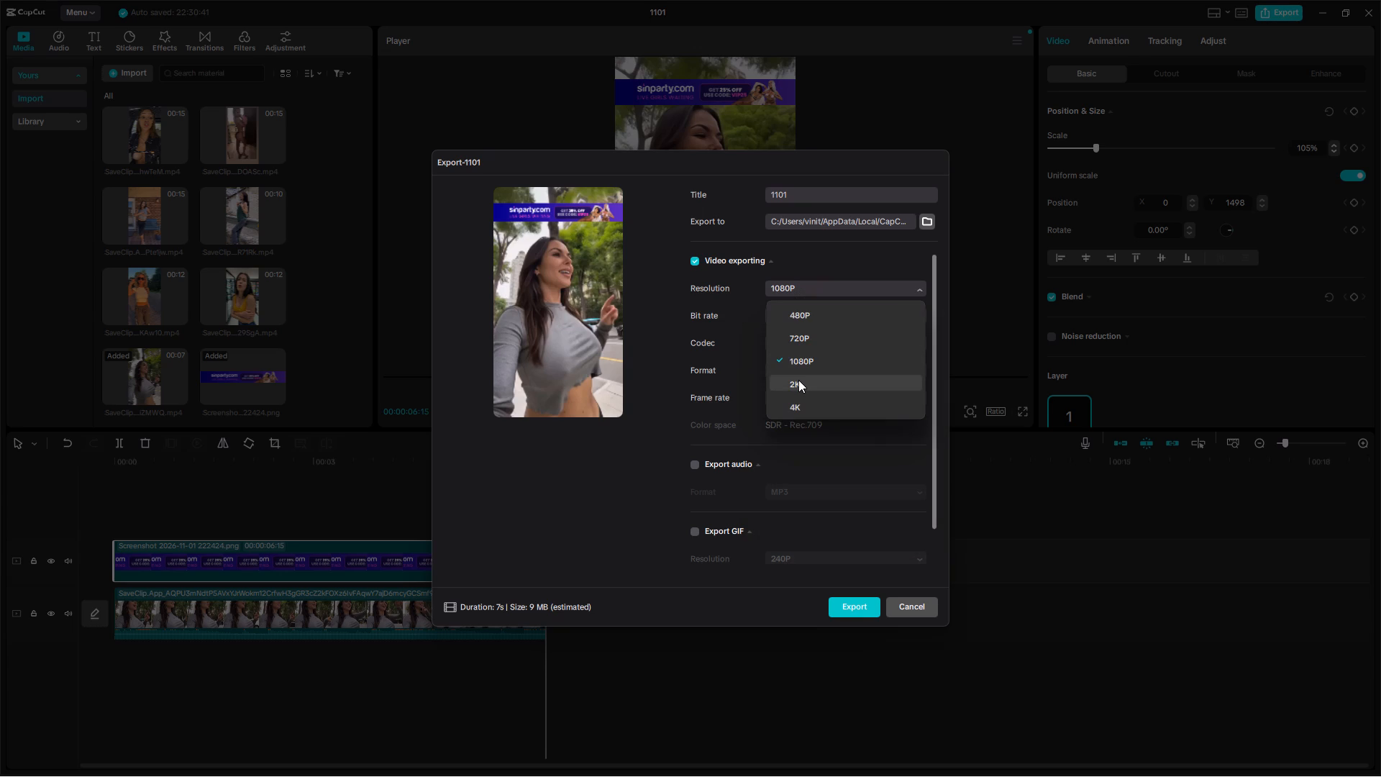
click(783, 286)
click(784, 312)
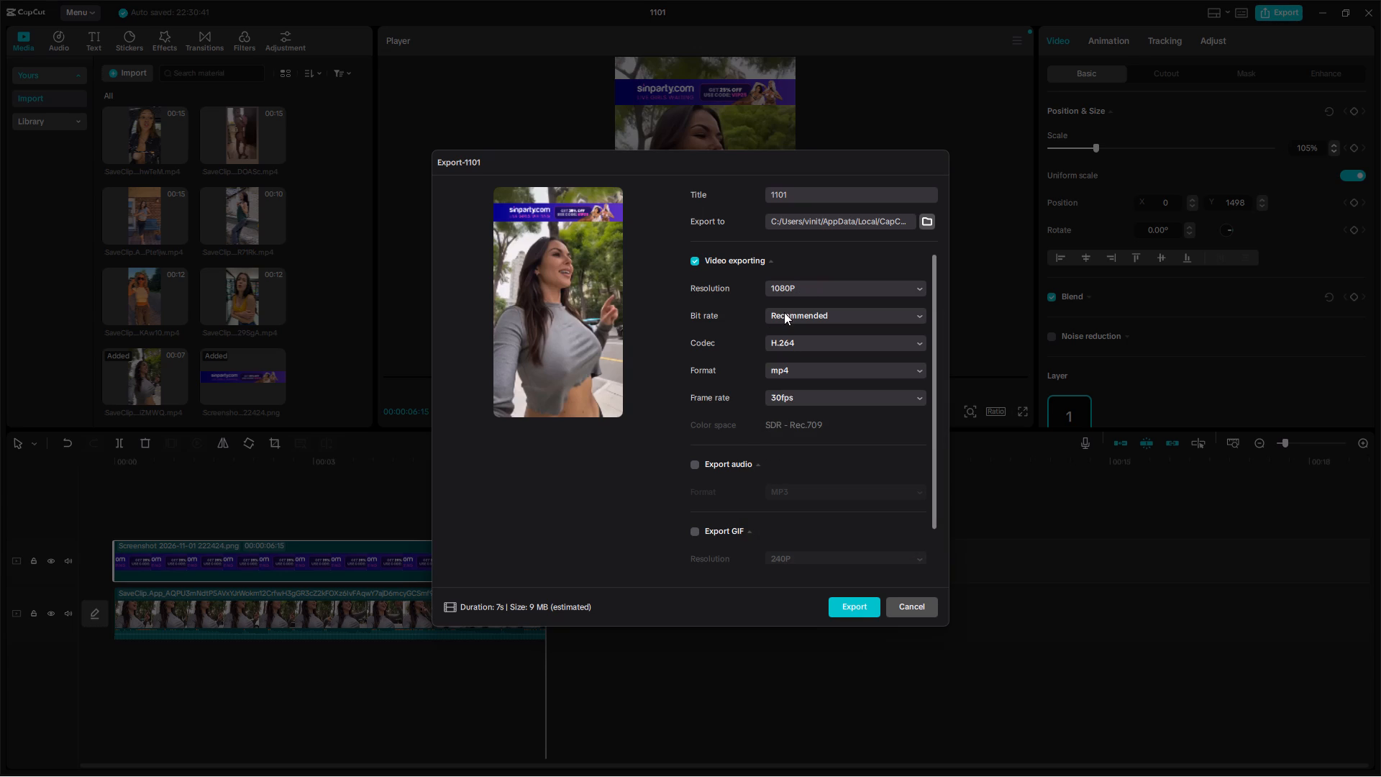
click(784, 312)
Browse to the Documents folder for the export location.
click(927, 224)
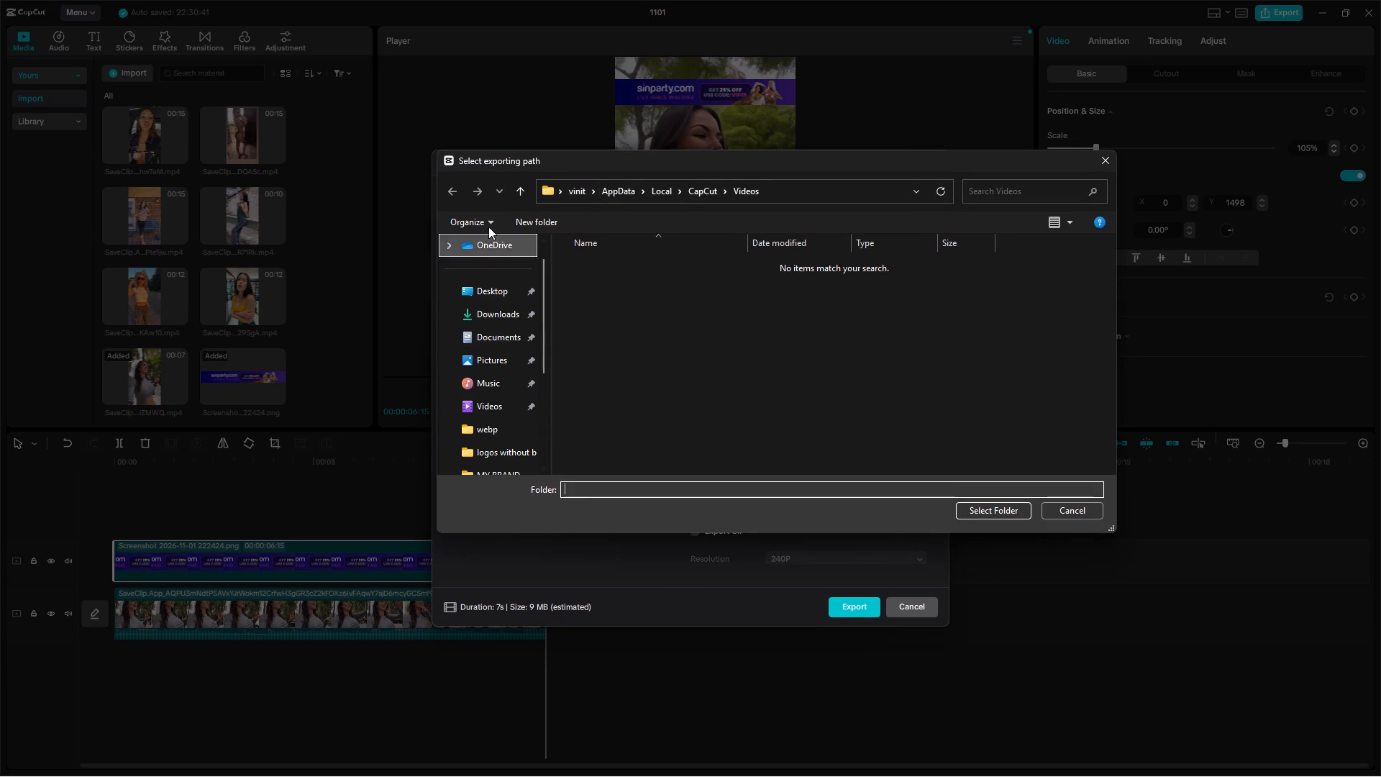
click(504, 331)
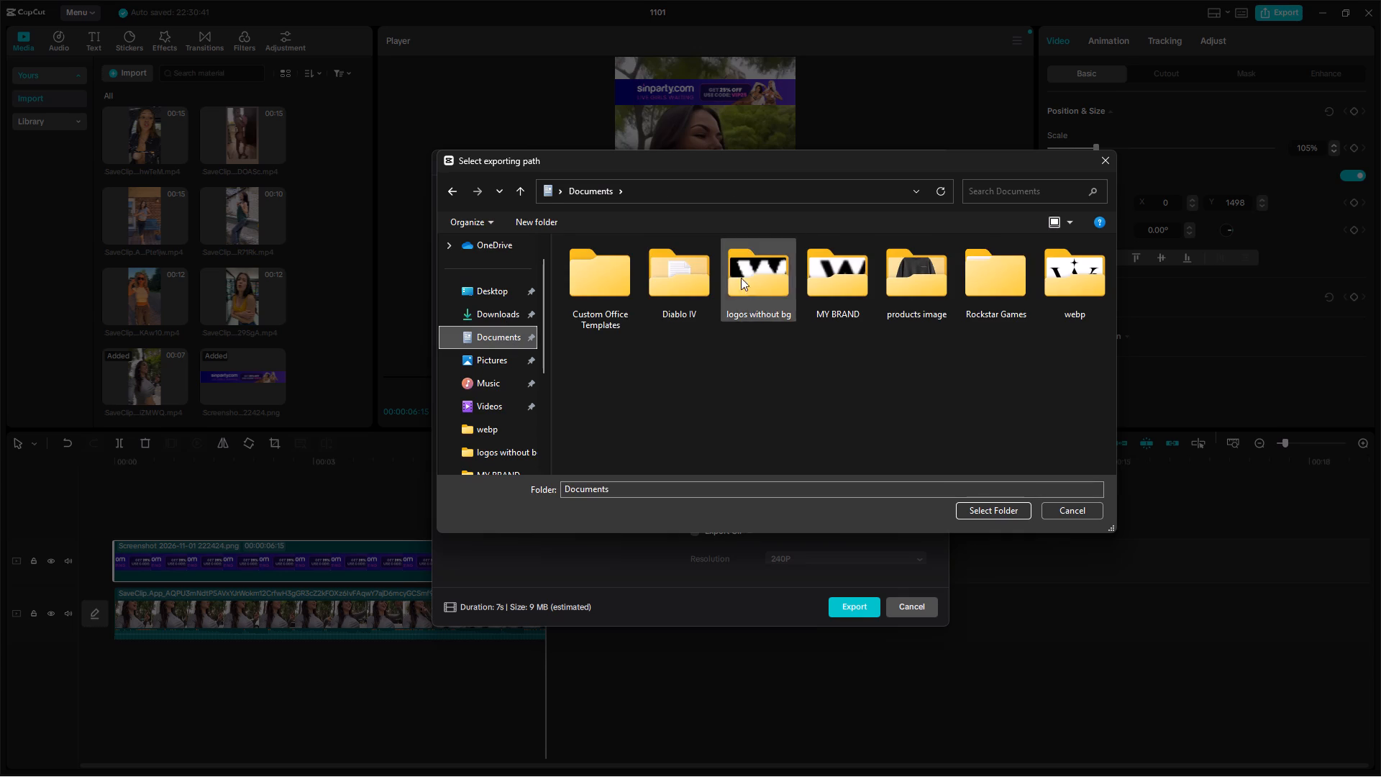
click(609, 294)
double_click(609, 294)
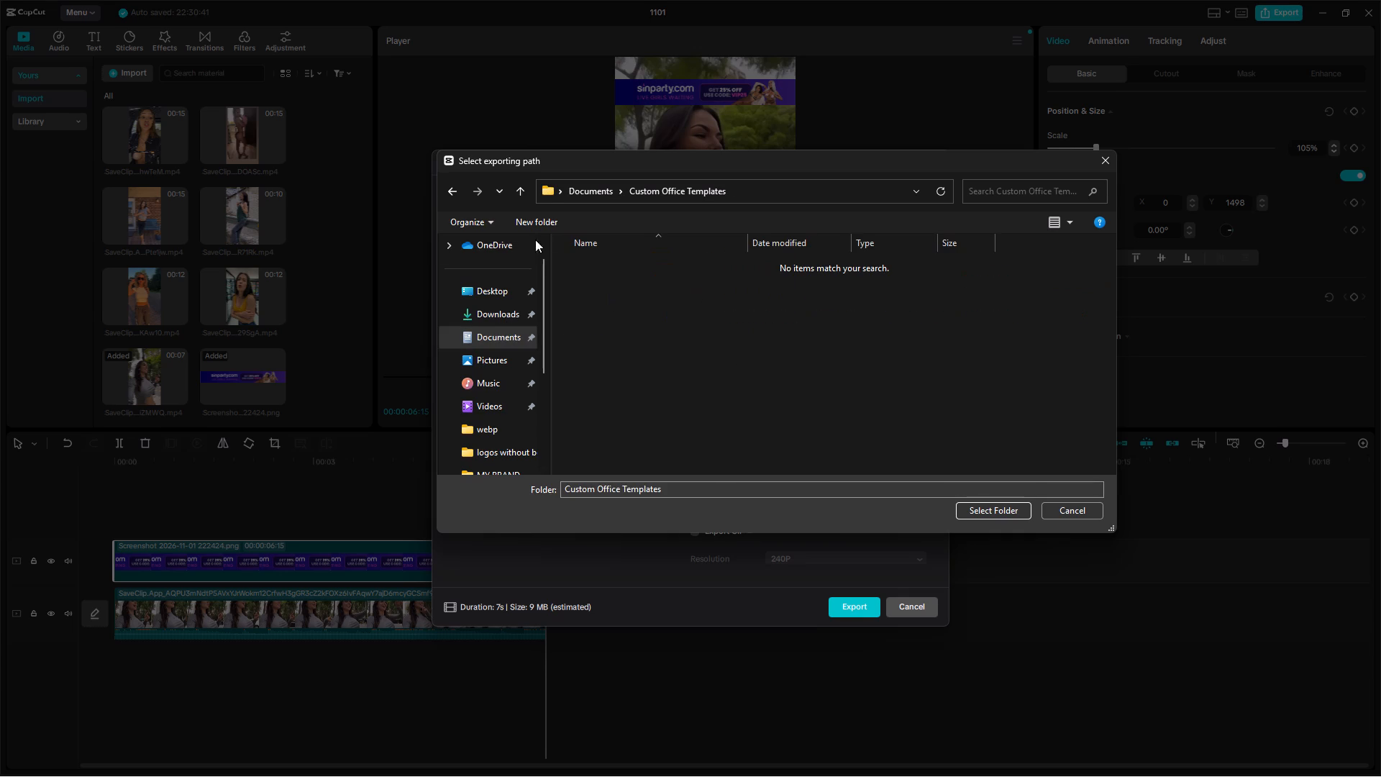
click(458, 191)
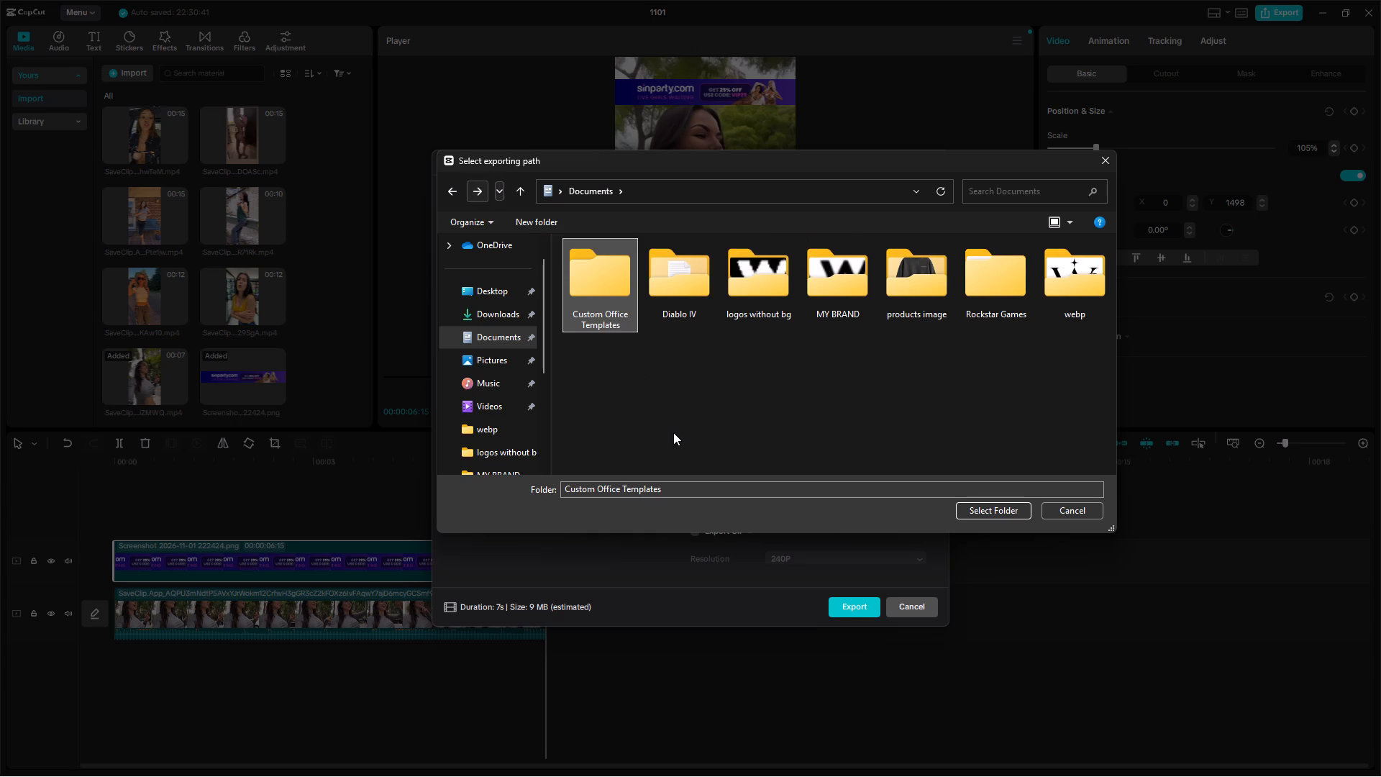
Create a new folder named oo in Documents and select it as the export destination.
right_click(673, 432)
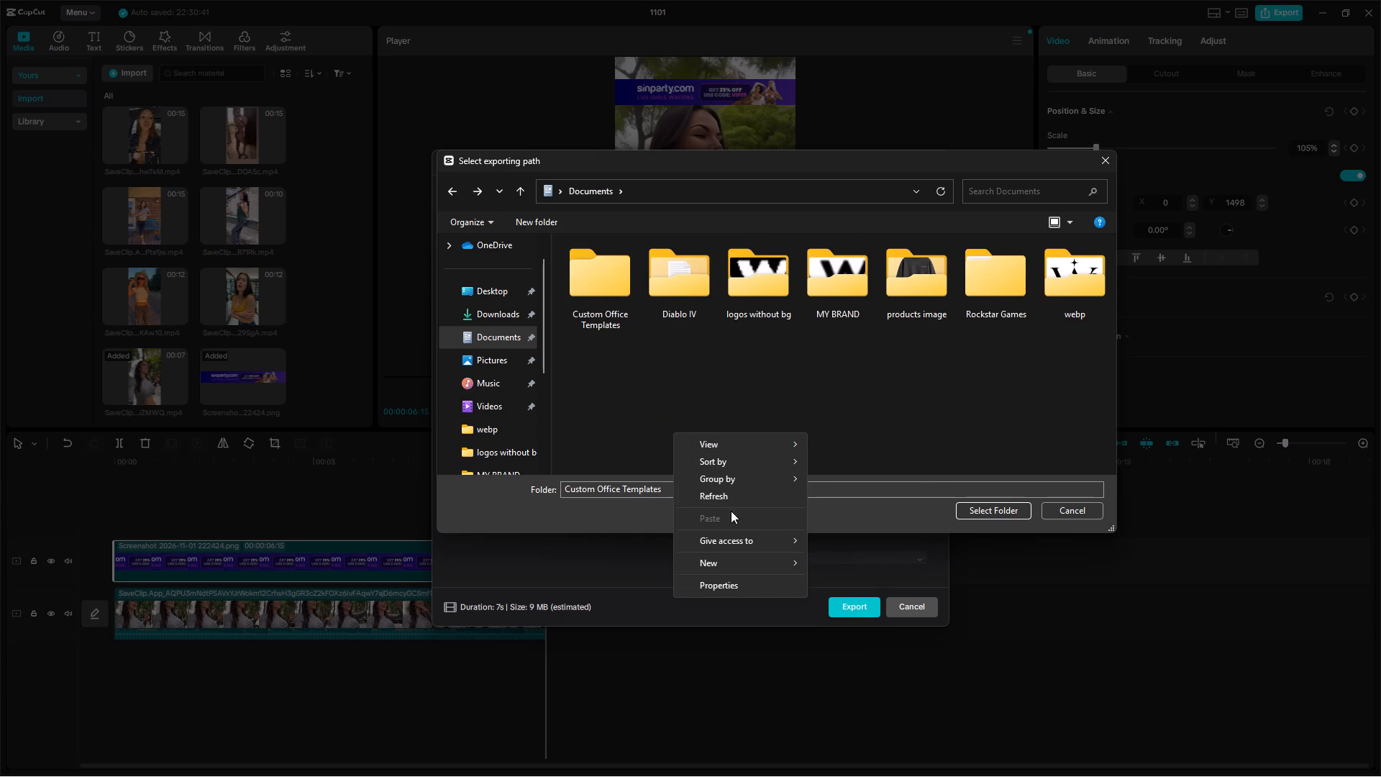
click(834, 563)
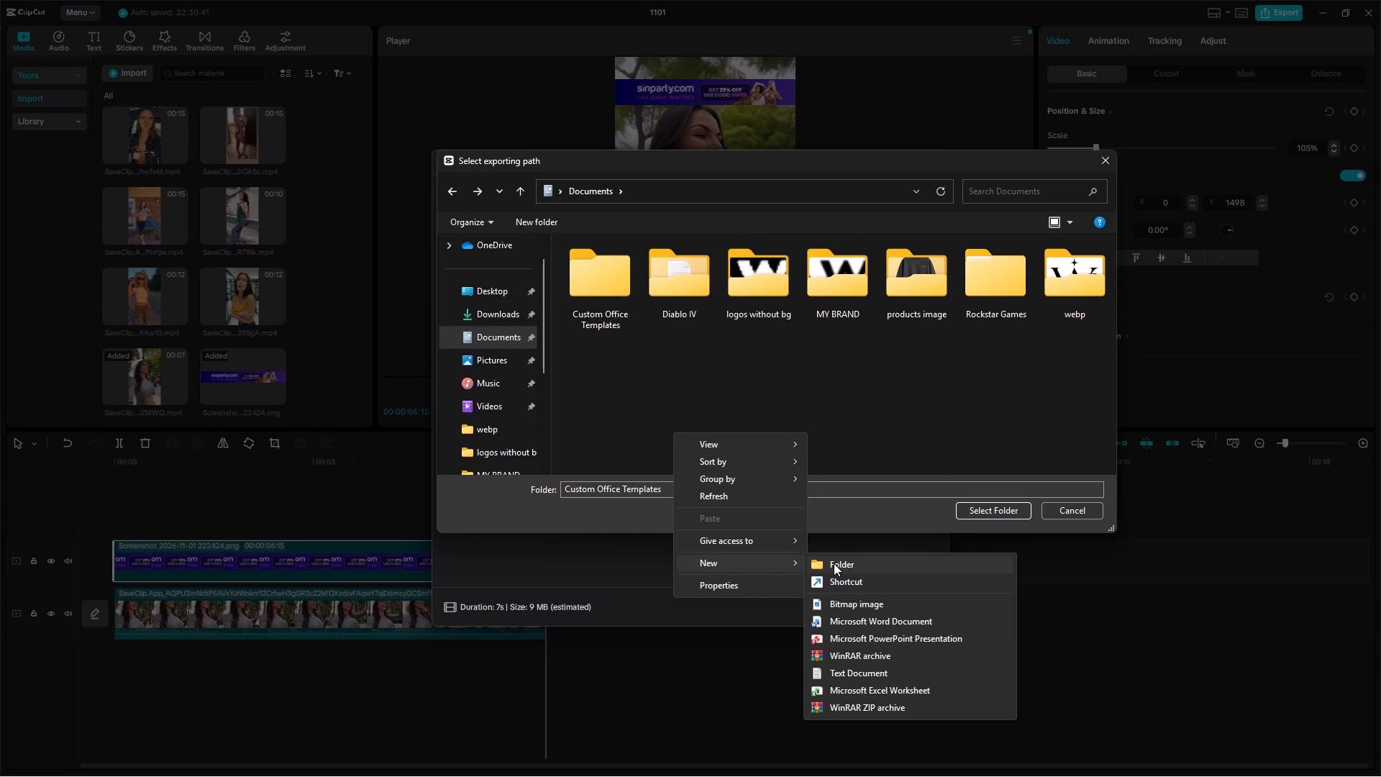
key(BackSpace)
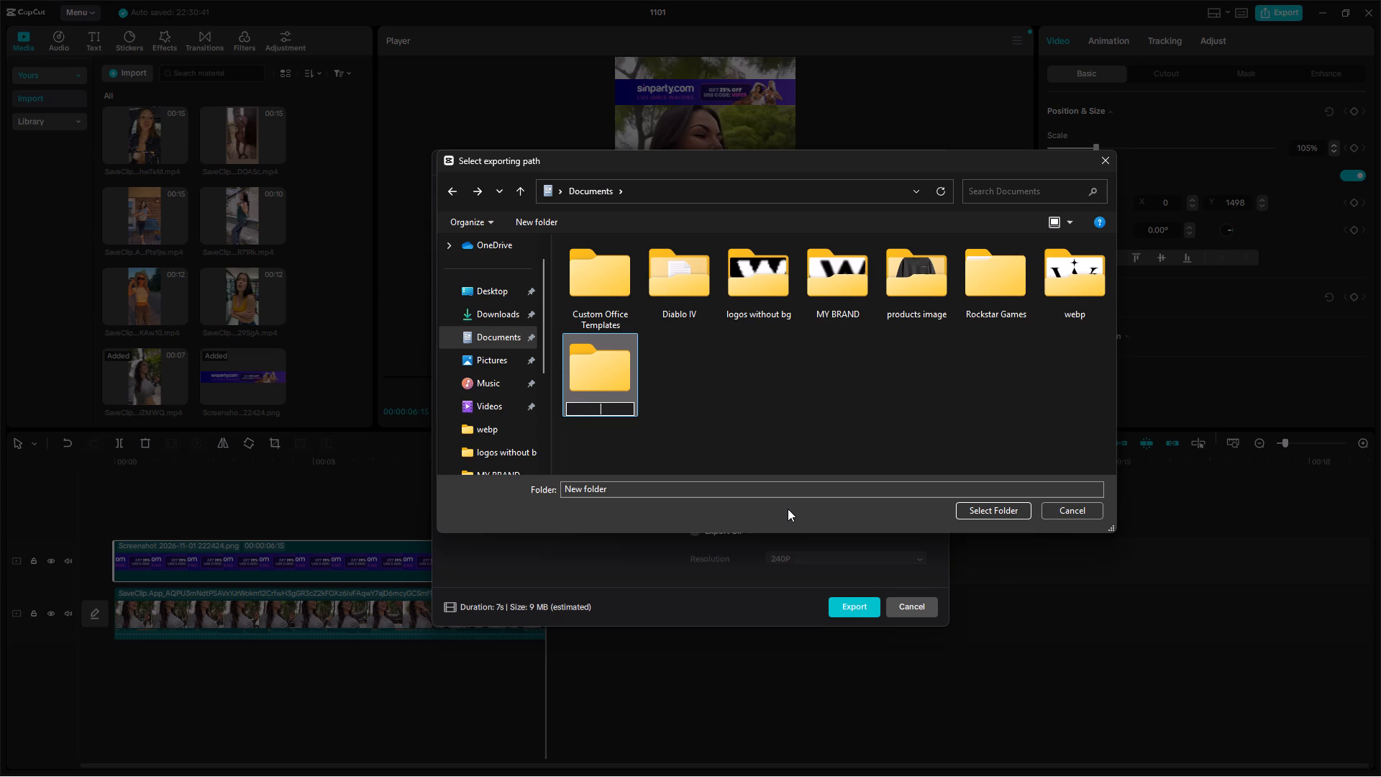
text(oo)
click(1020, 506)
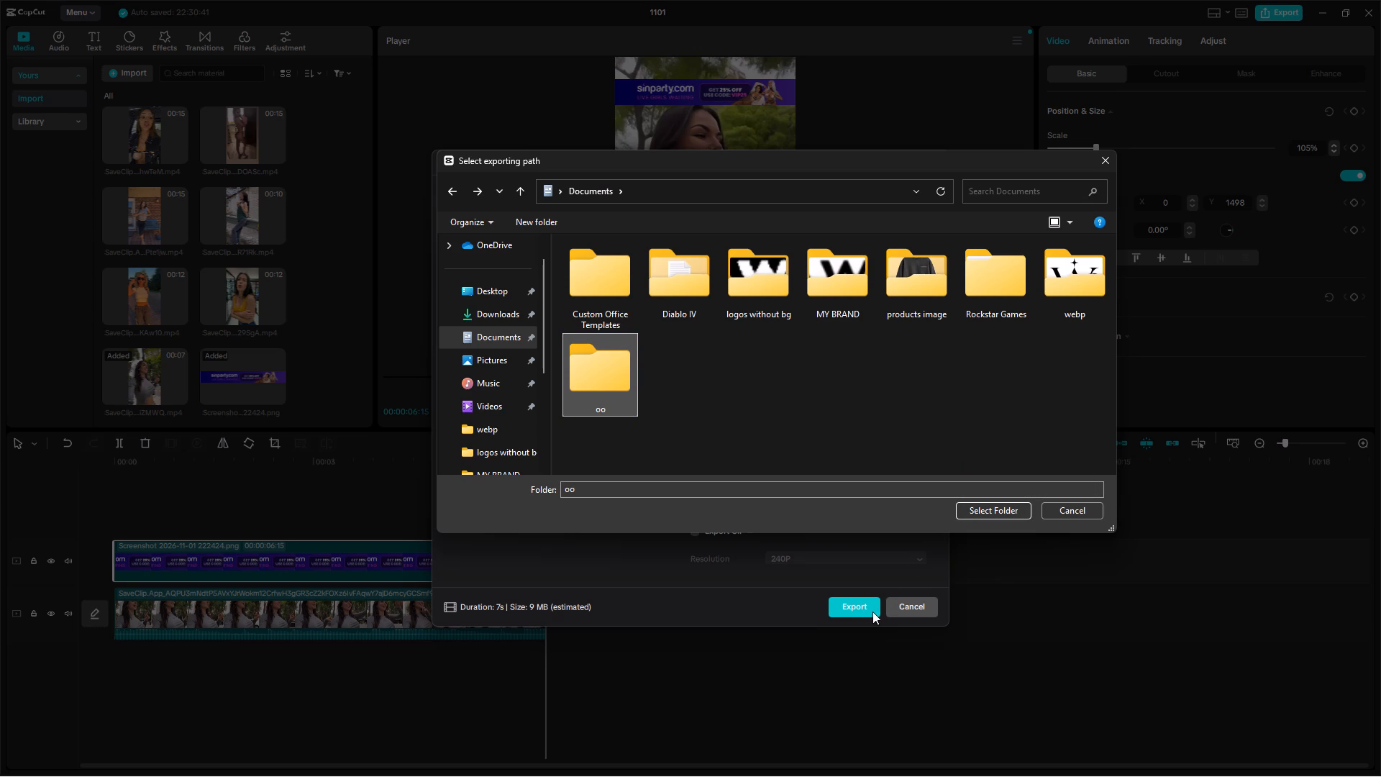
Confirm the oo folder in Documents as the export location for the video.
click(988, 513)
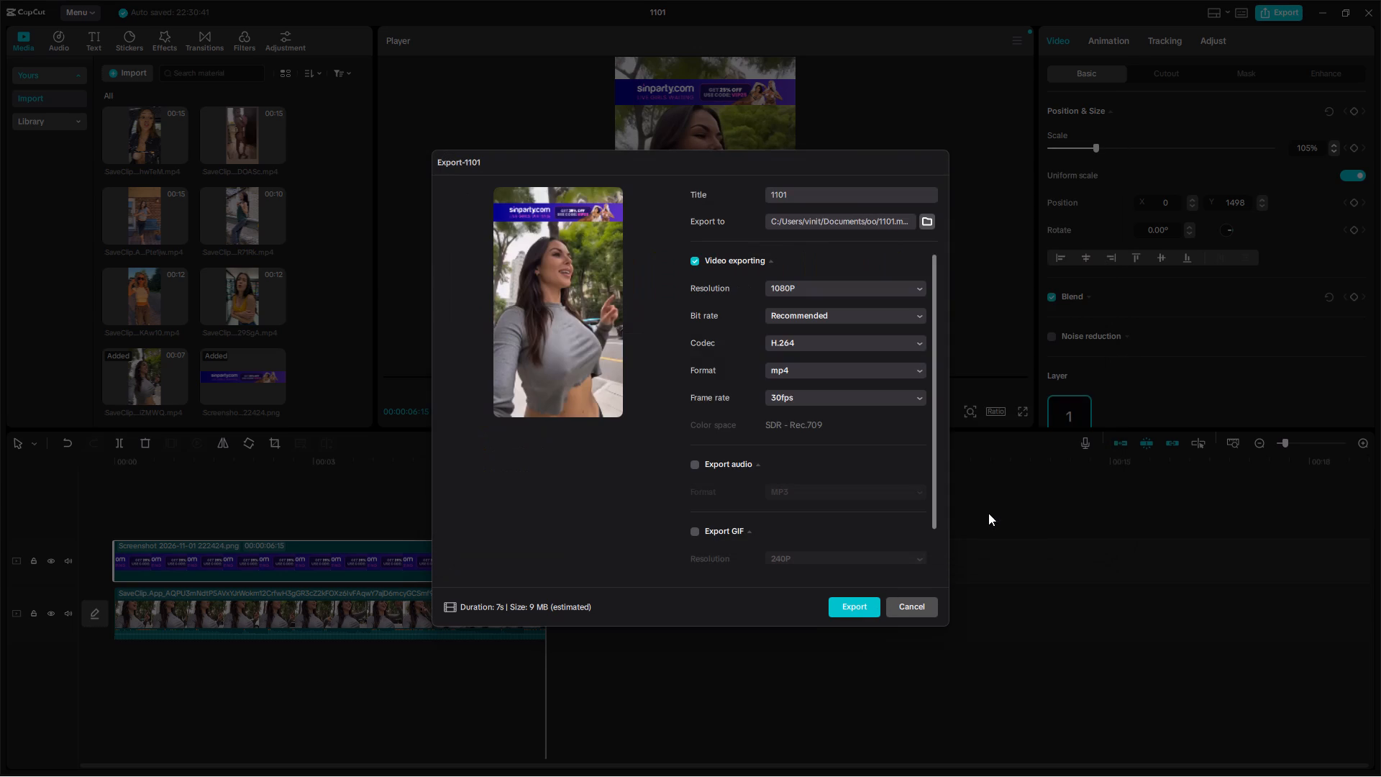
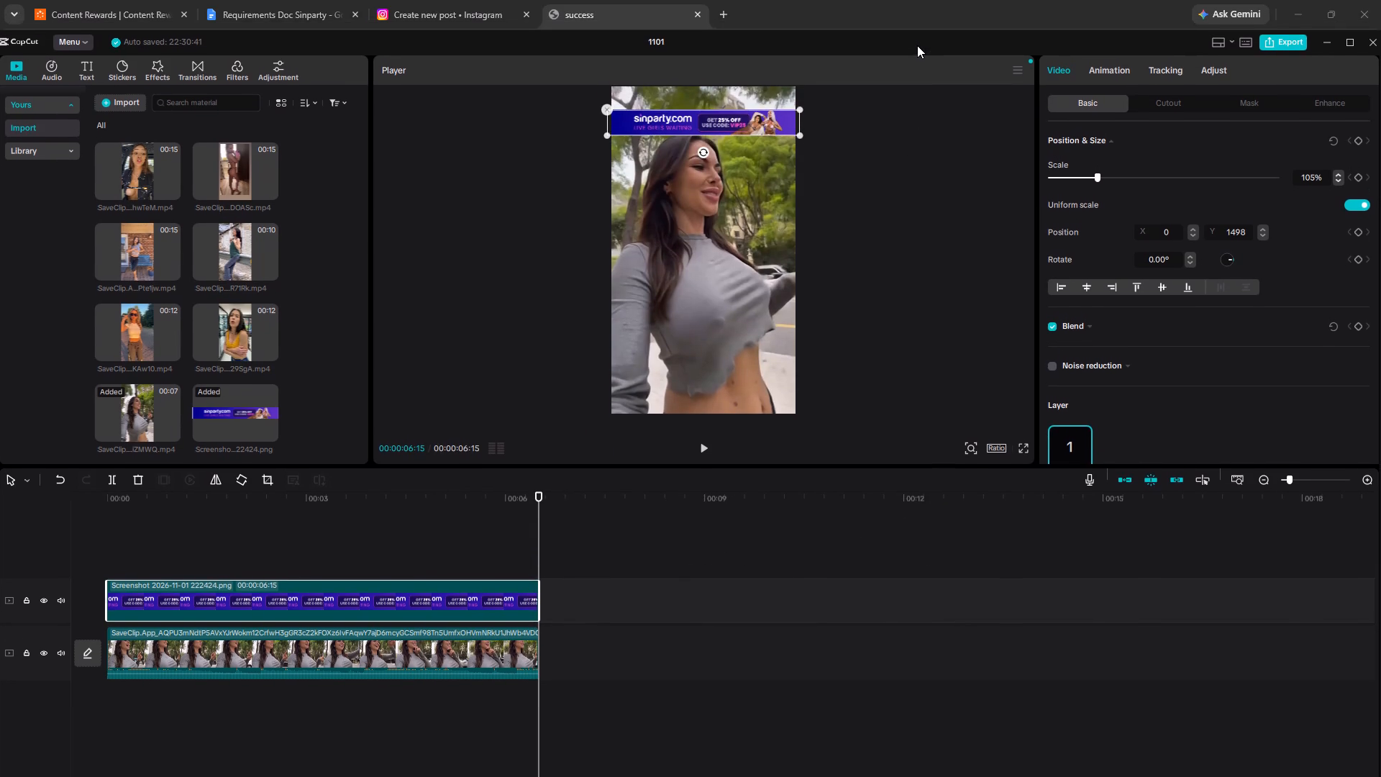
Close the 1101 project editor and exit CapCut's home window to return to the browser.
drag(917, 45, 768, 105)
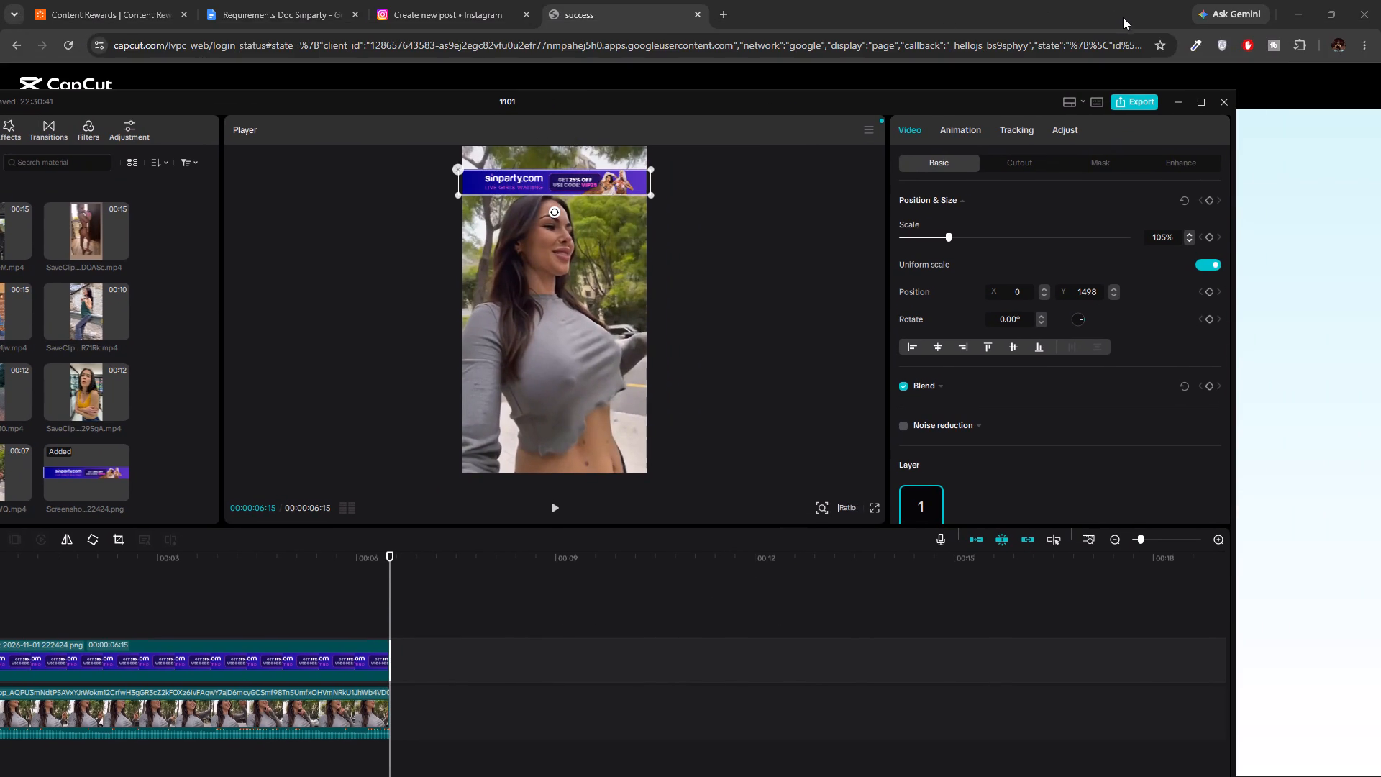
click(1227, 101)
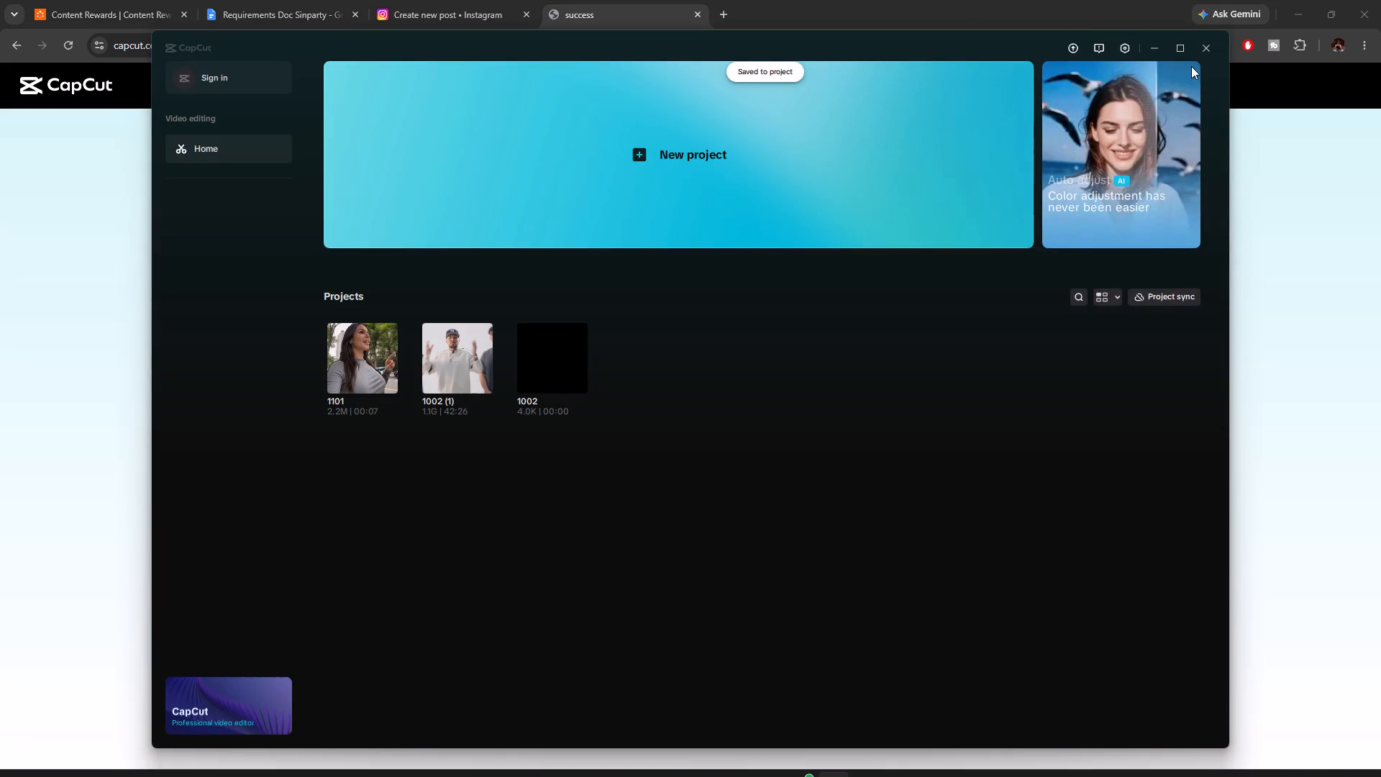
click(1209, 47)
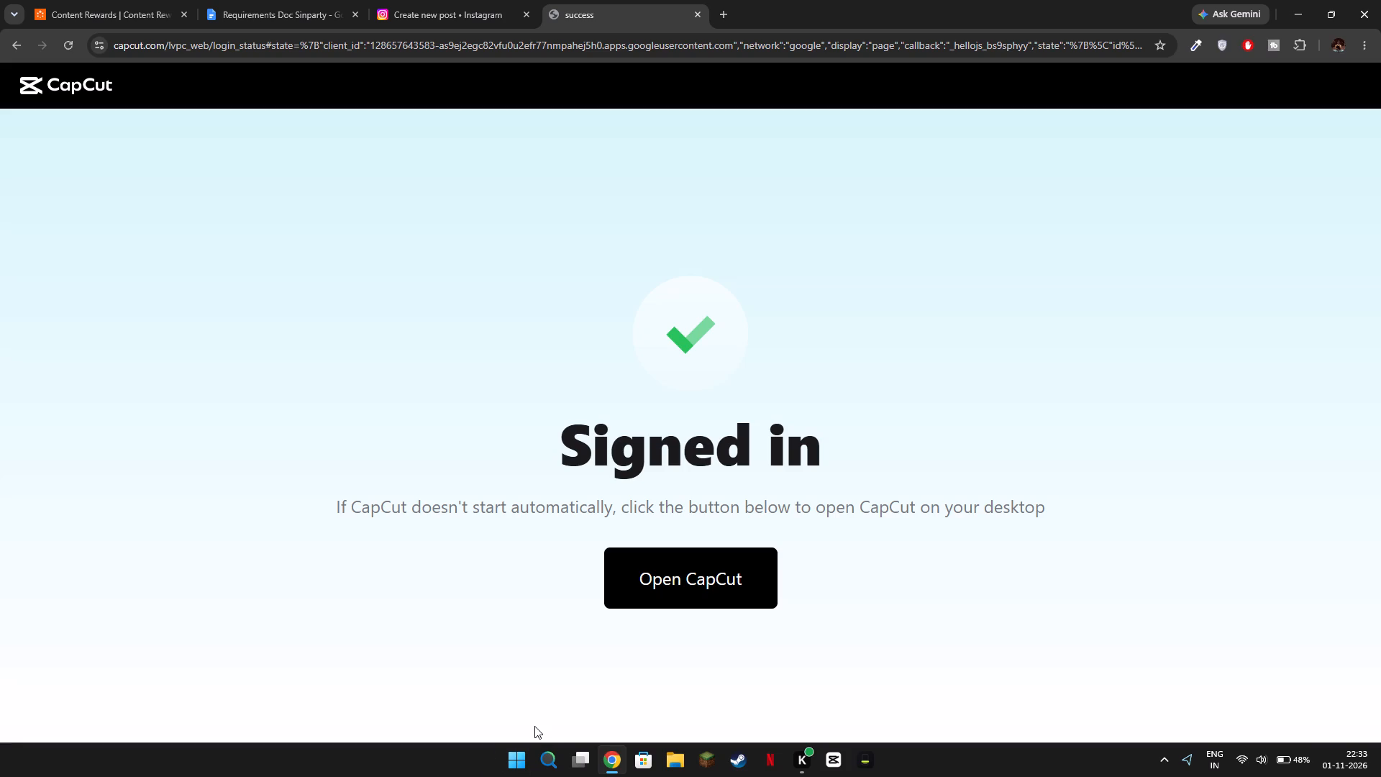
Open the Windows Start launcher from the desktop.
click(514, 750)
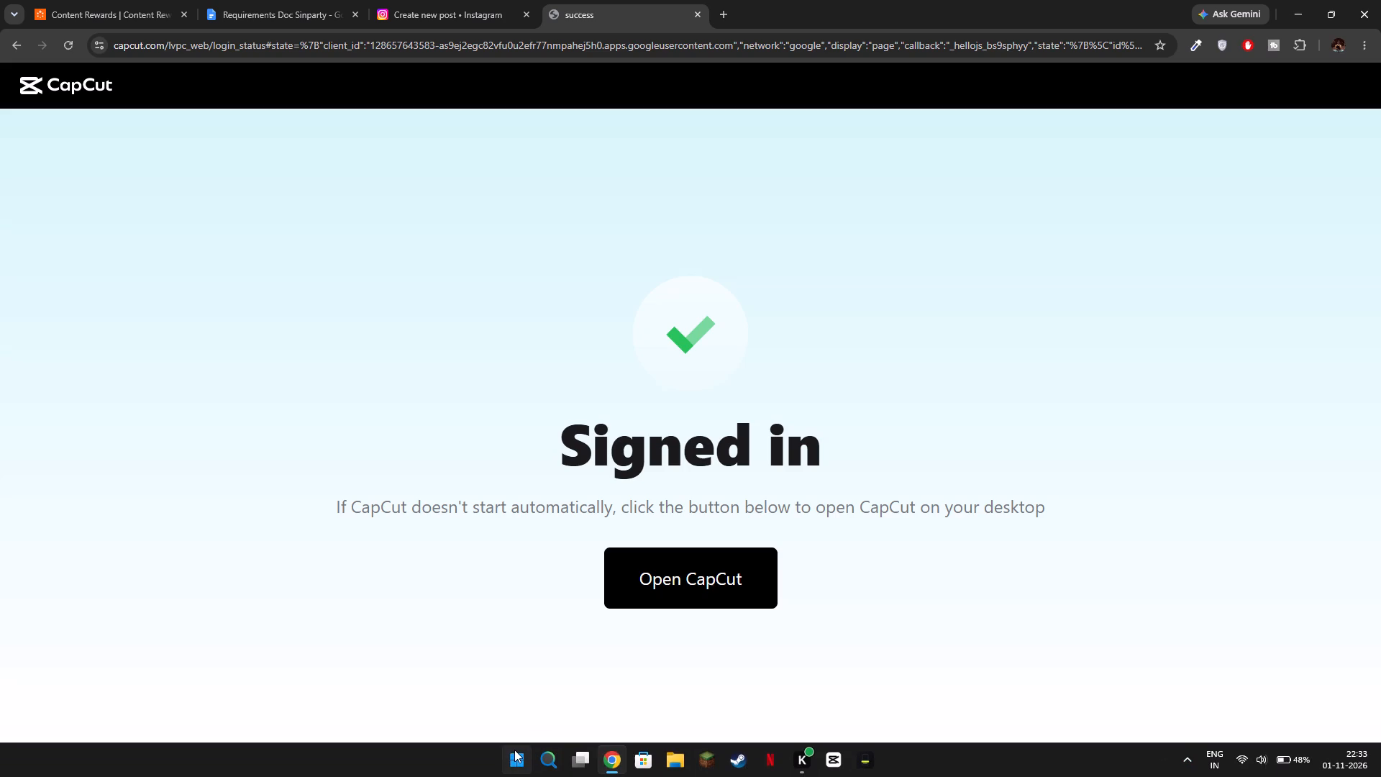